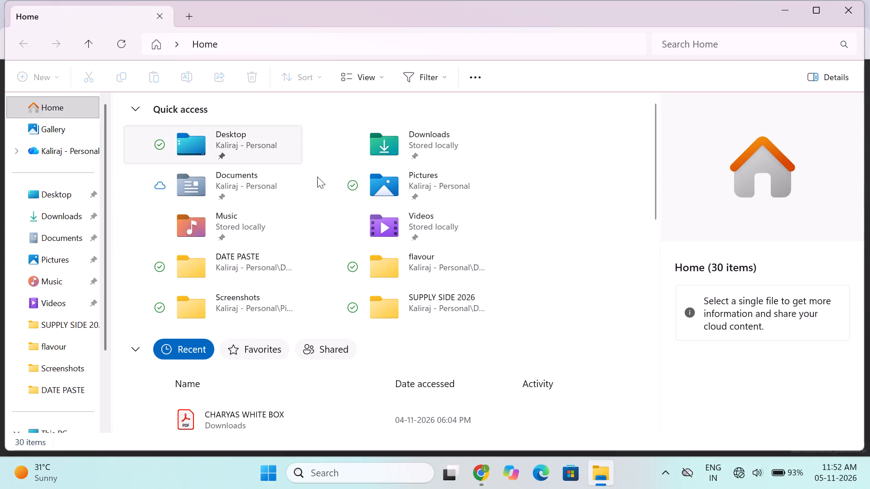
double_click(398, 139)
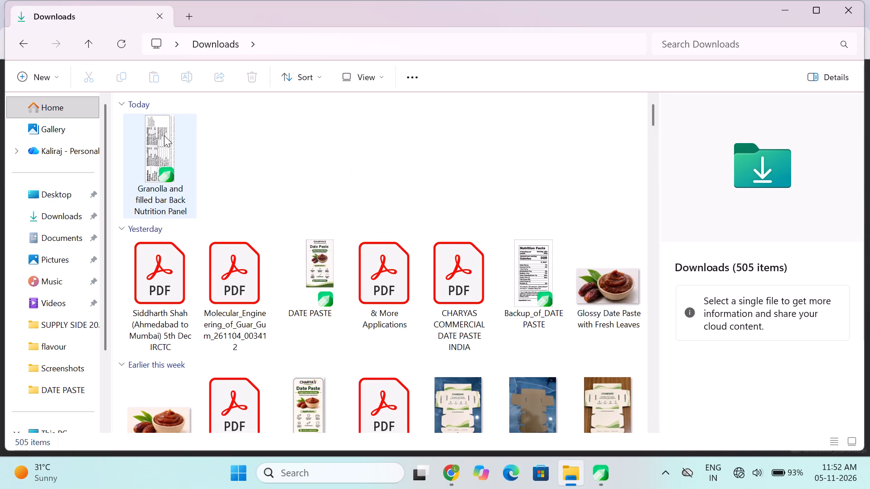
double_click(161, 134)
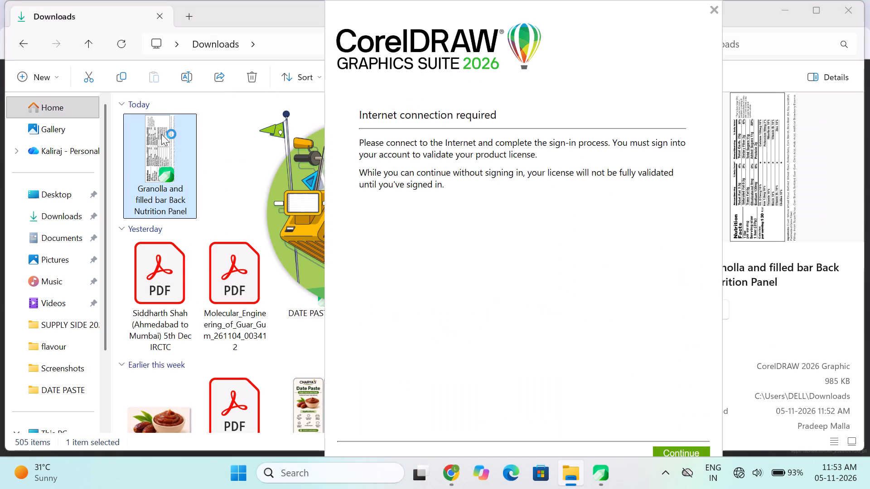
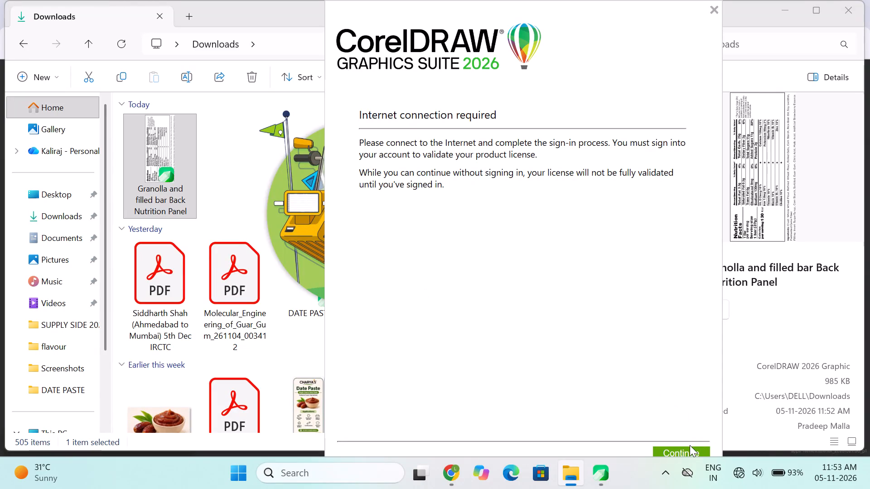
Continue past the internet connection and sign-in notice without signing in, so the program finishes launching.
left_click(687, 448)
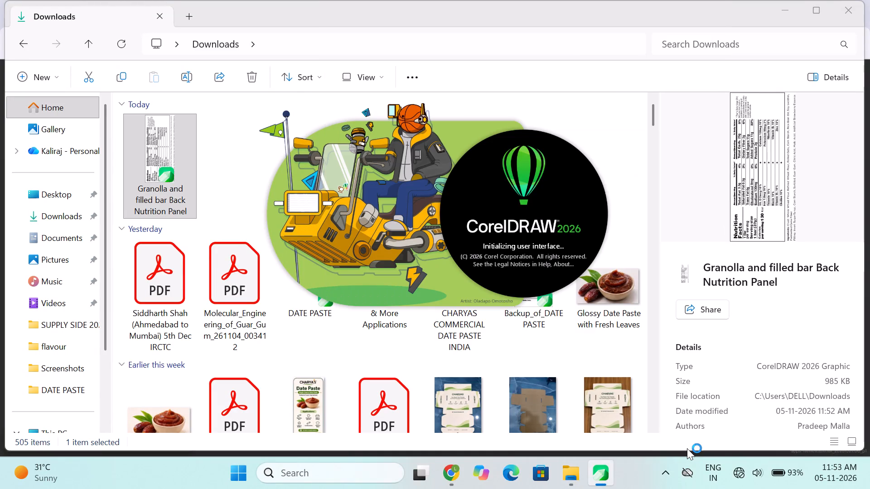
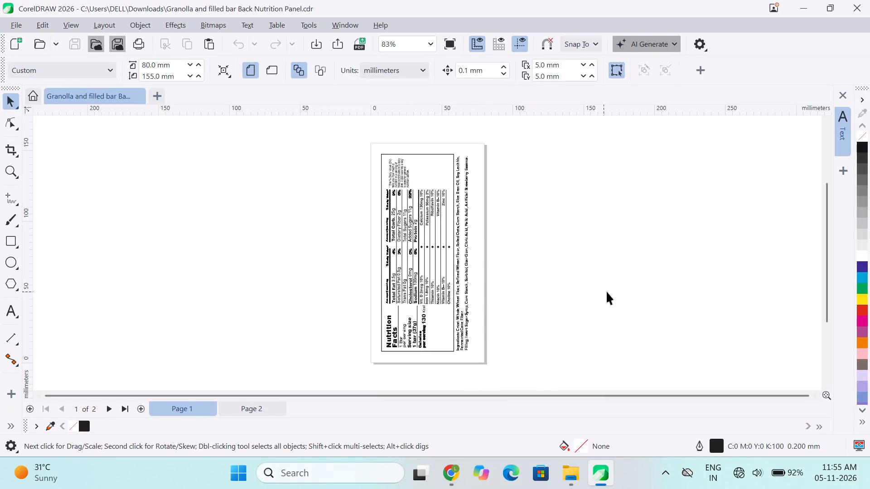
Add two blank pages to the document, one after page 1 and one at the end.
left_click(607, 292)
left_click(143, 409)
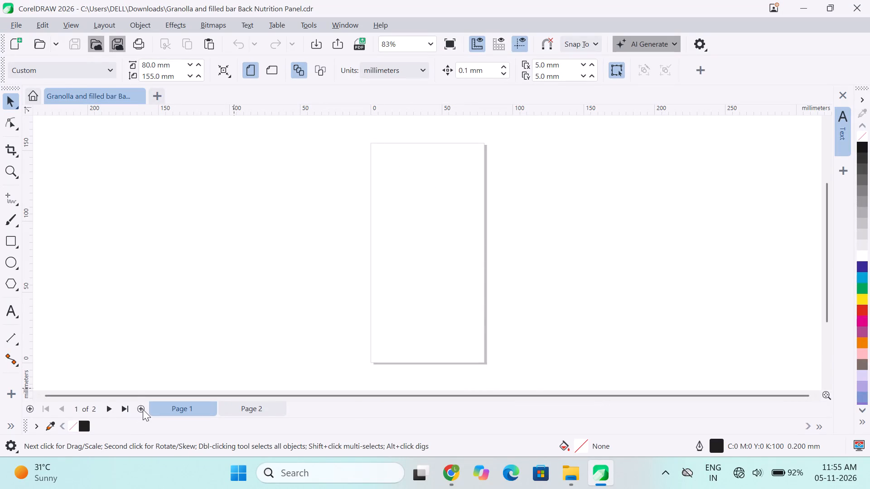
left_click(303, 408)
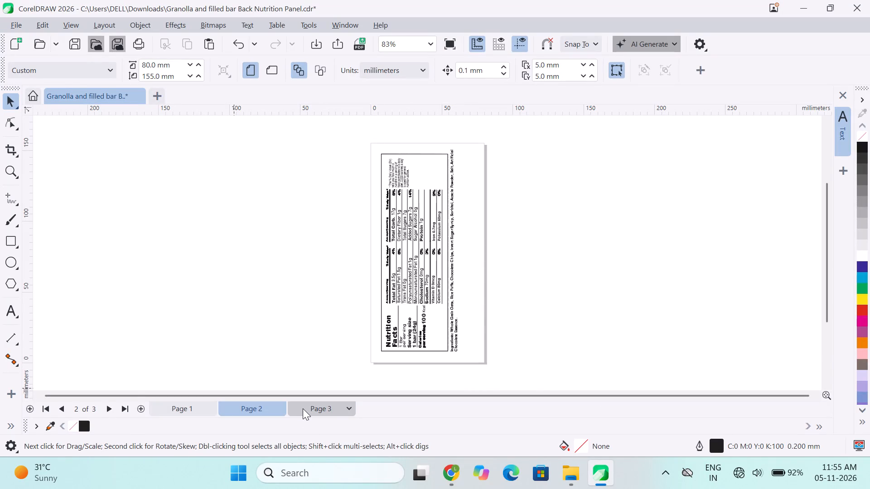
left_click(140, 408)
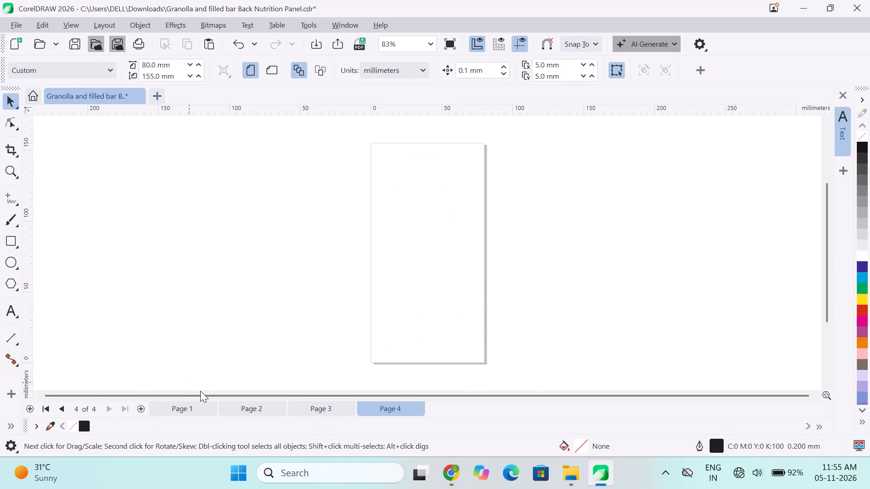
Reorder the pages so a blank page precedes each nutrition panel, moving page 4 before page 3 and page 2 before page 1.
left_click(296, 405)
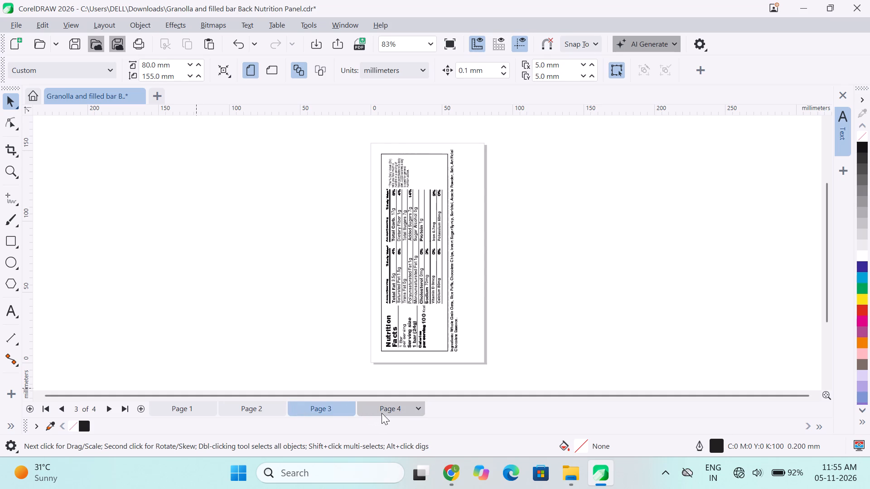
left_click_drag(382, 413, 326, 413)
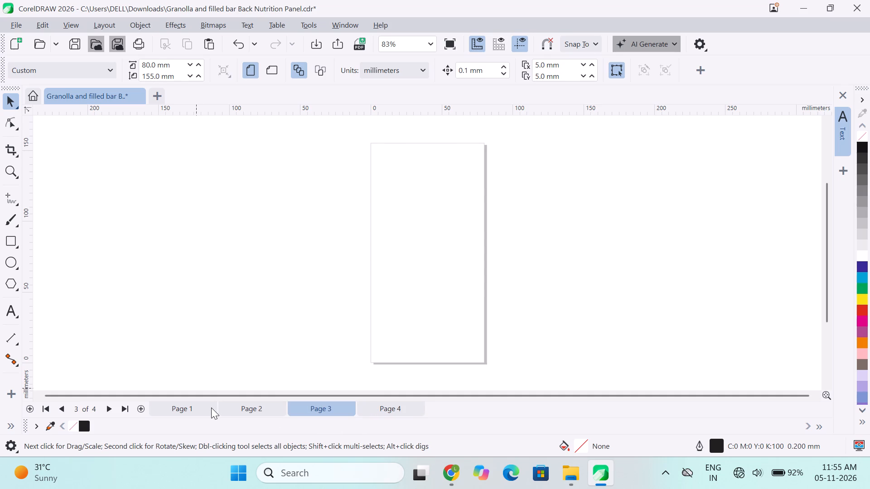
left_click(187, 410)
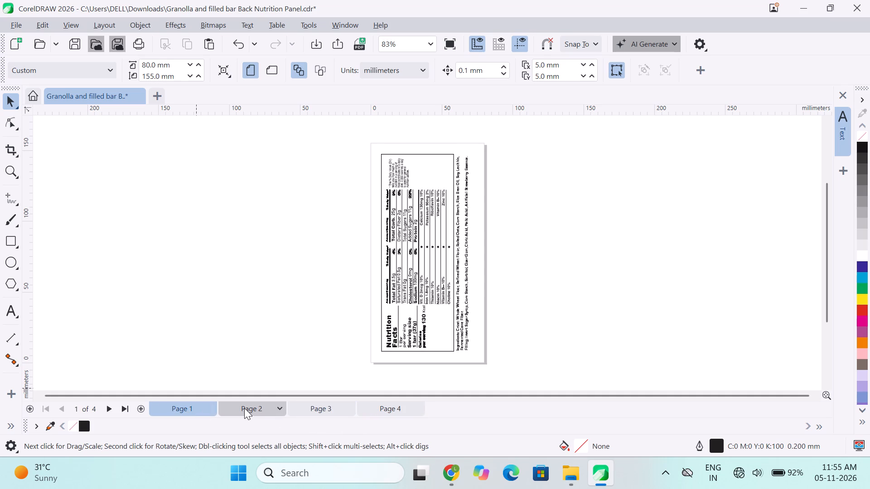
left_click_drag(244, 408, 184, 405)
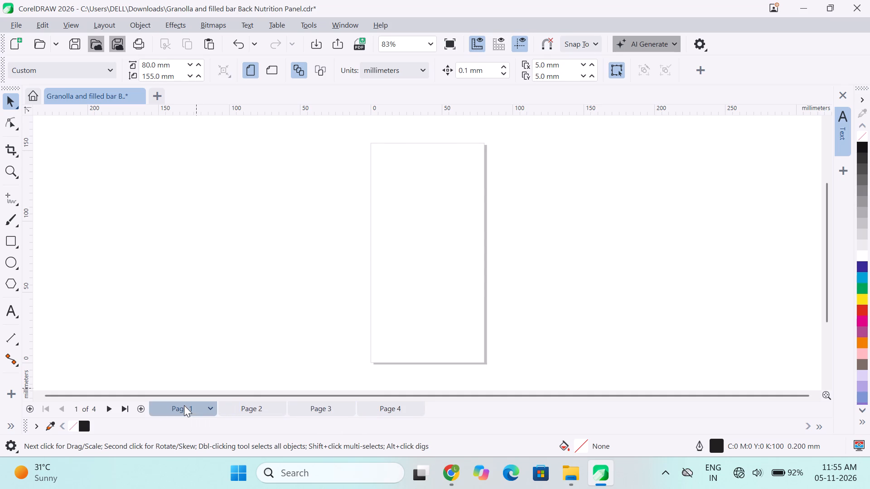
left_click(242, 409)
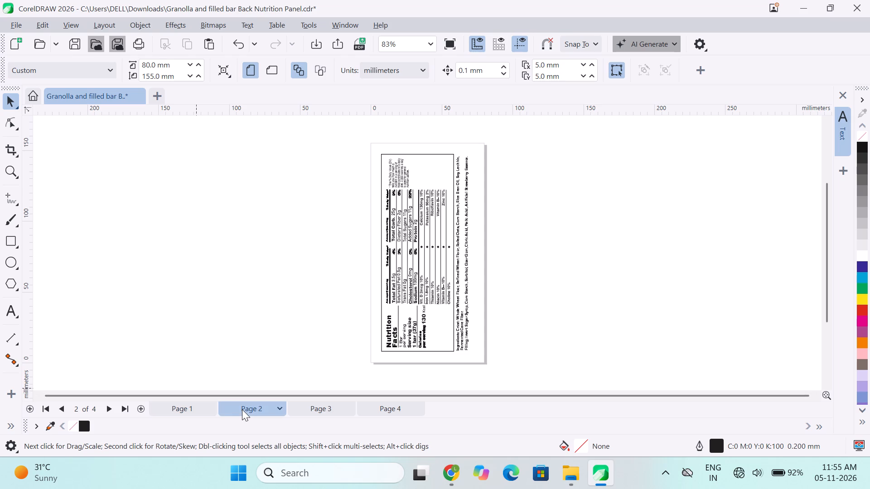
left_click(374, 408)
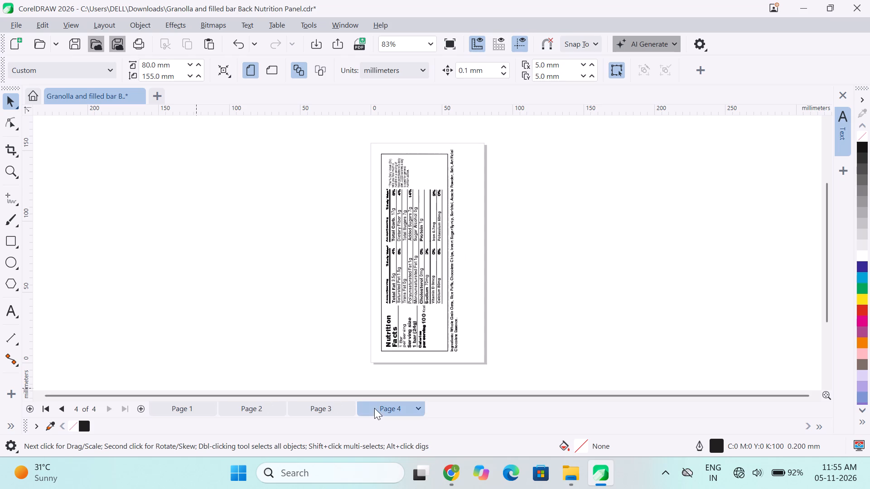
left_click(256, 403)
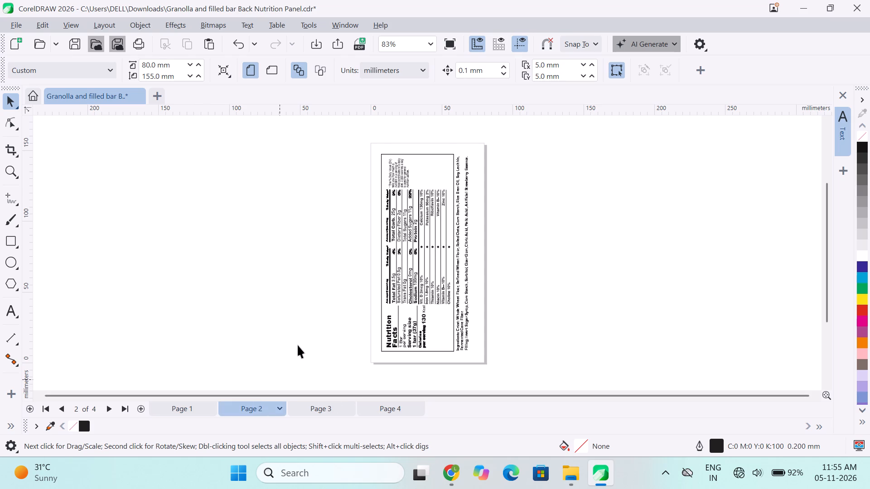
left_click(295, 344)
left_click(192, 413)
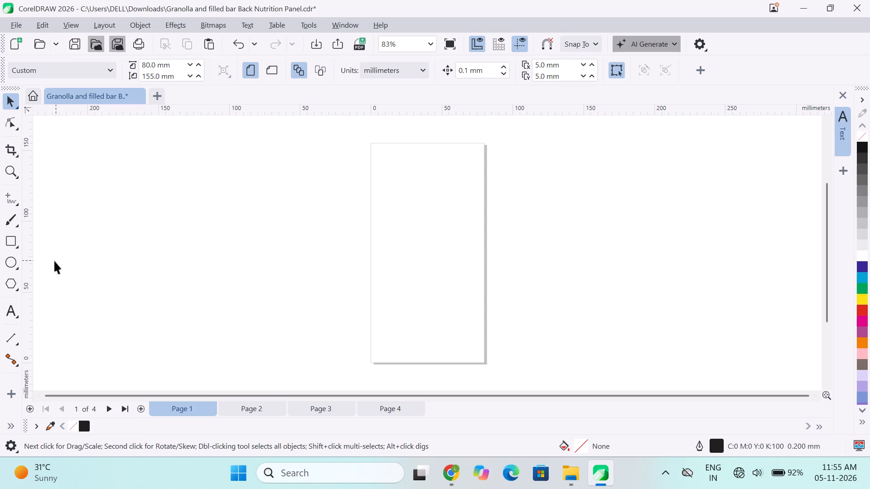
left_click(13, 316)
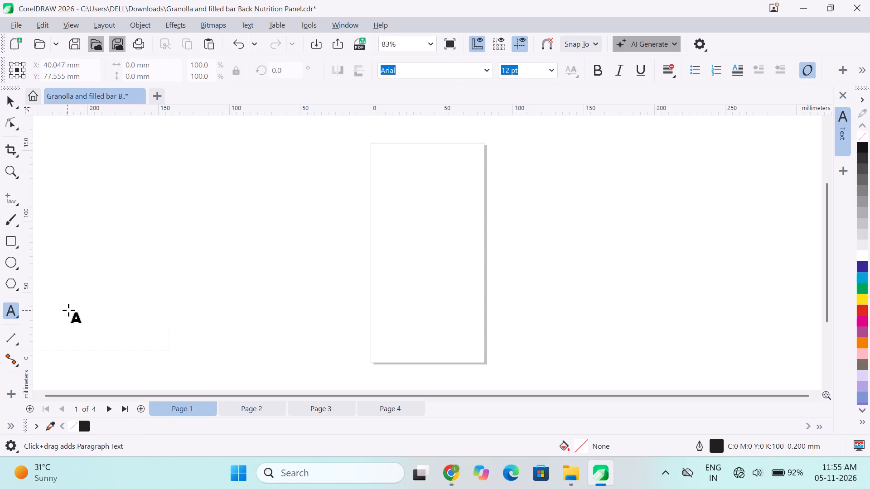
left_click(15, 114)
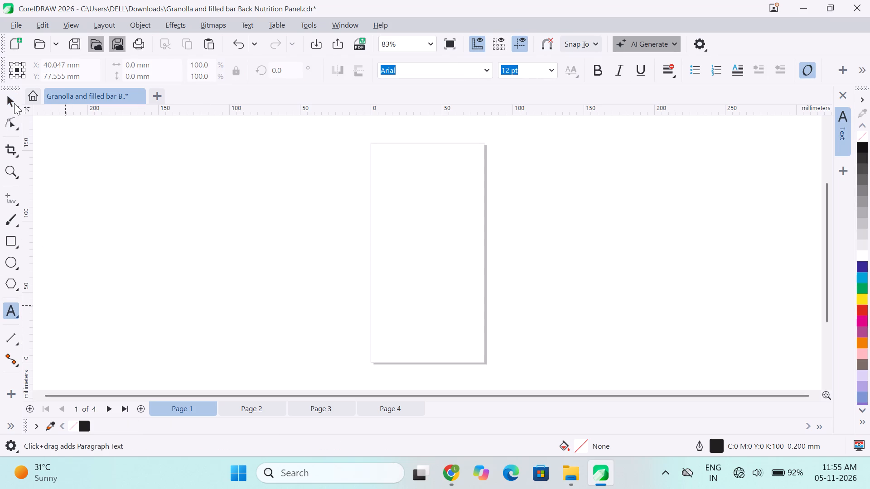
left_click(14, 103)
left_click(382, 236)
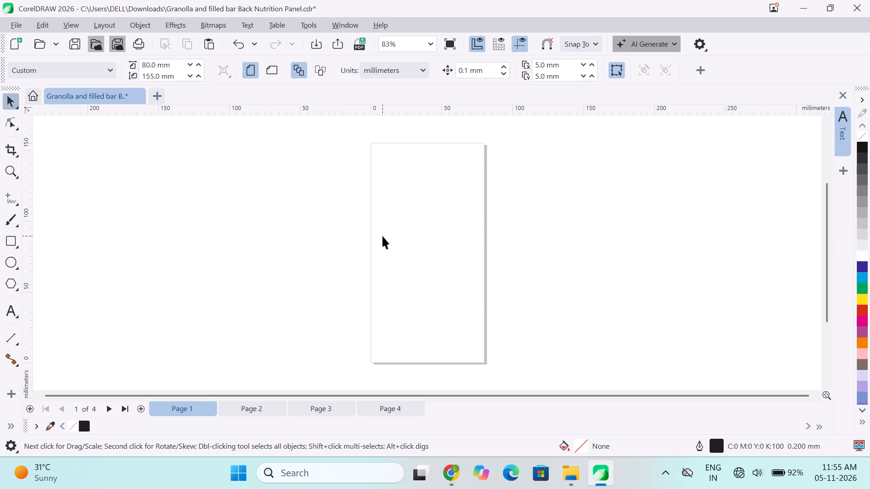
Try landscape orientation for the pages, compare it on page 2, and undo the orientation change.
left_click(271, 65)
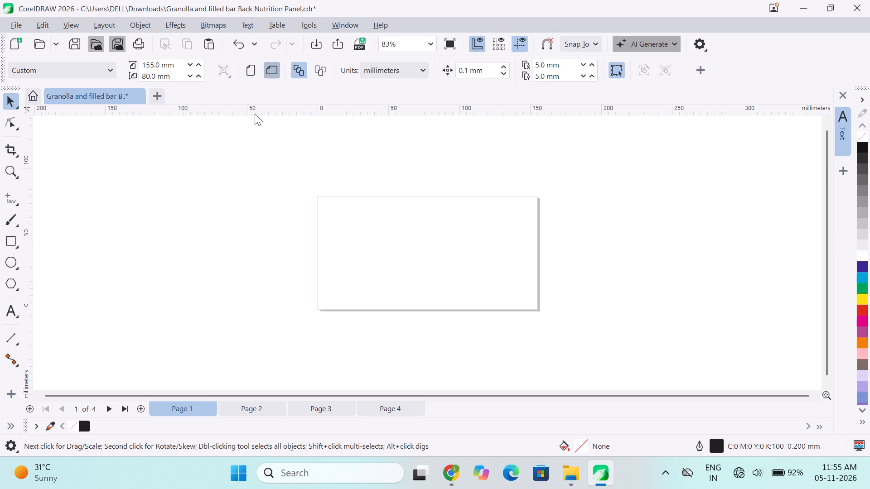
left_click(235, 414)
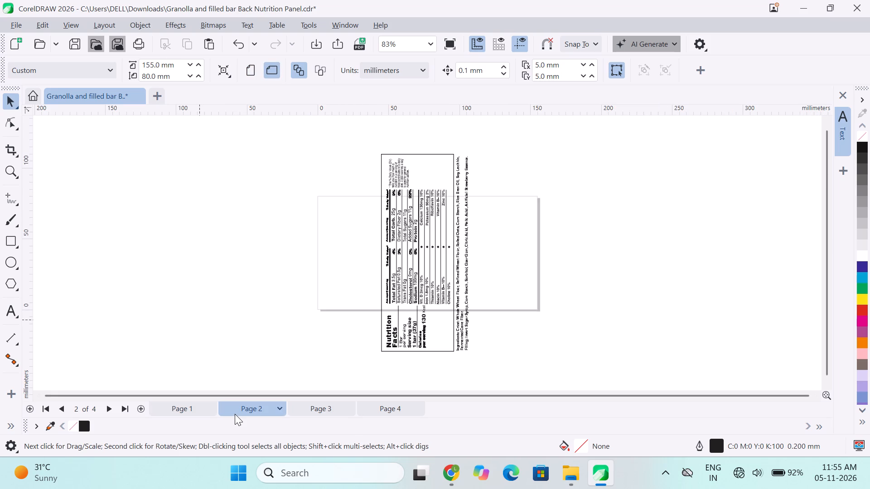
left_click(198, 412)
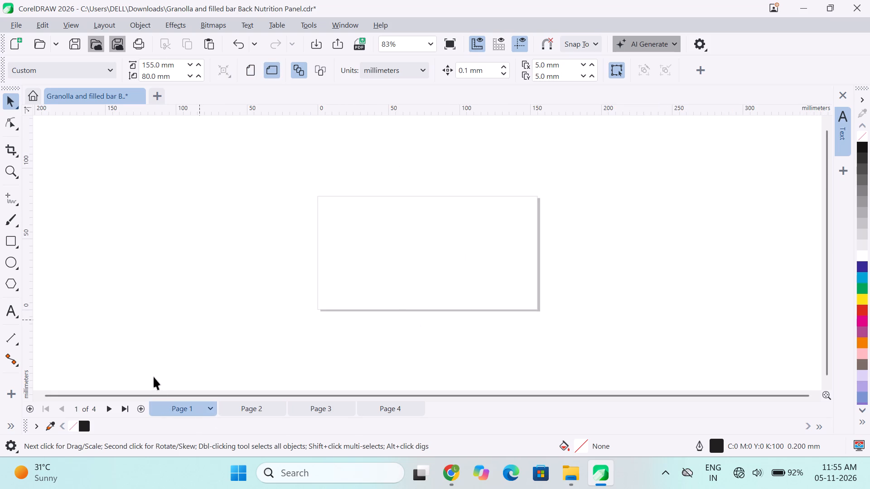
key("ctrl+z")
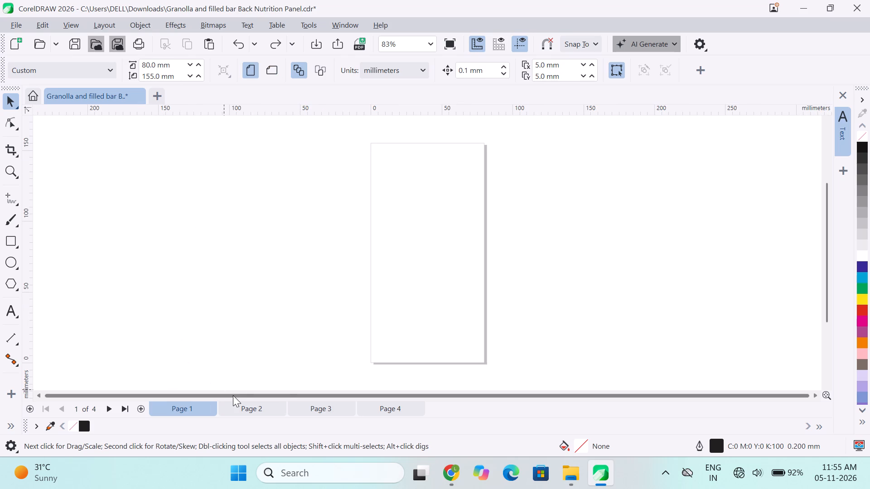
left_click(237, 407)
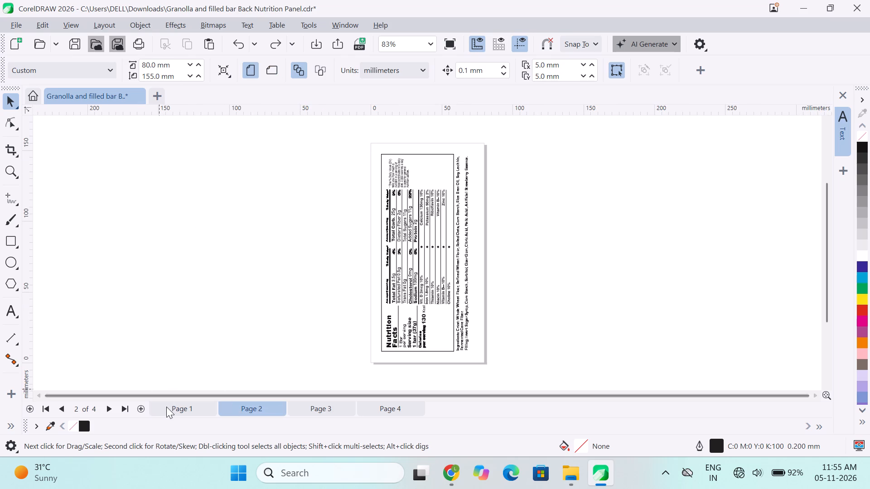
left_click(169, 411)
Set the document's default paragraph text font to Gotham Bold with the Text tool.
left_click(0, 310)
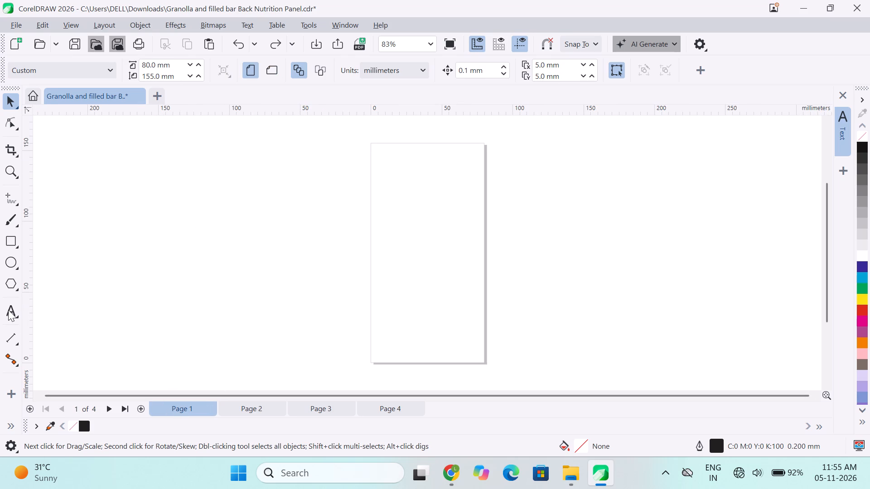
left_click(9, 310)
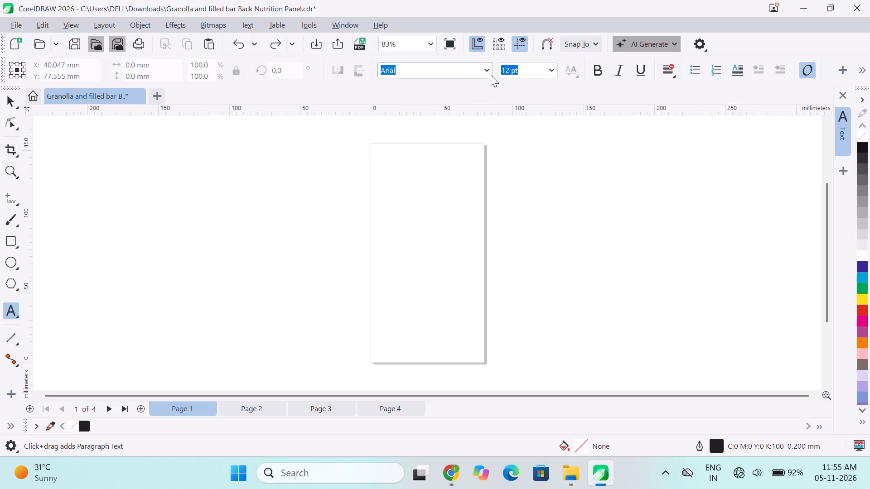
left_click(491, 75)
left_click(490, 71)
left_click(490, 71)
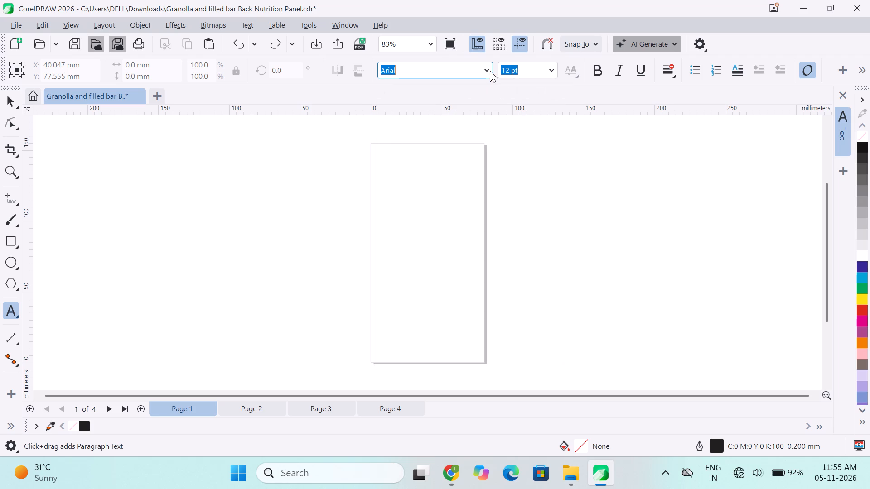
left_click(460, 166)
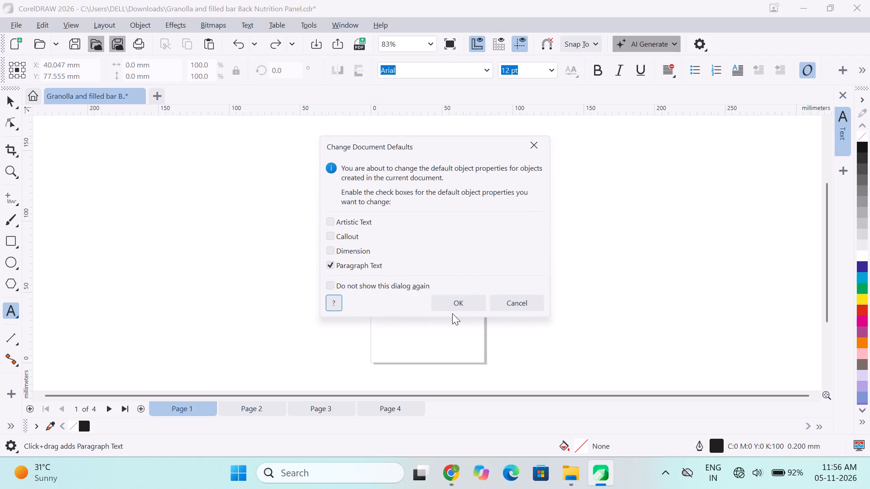
left_click(448, 302)
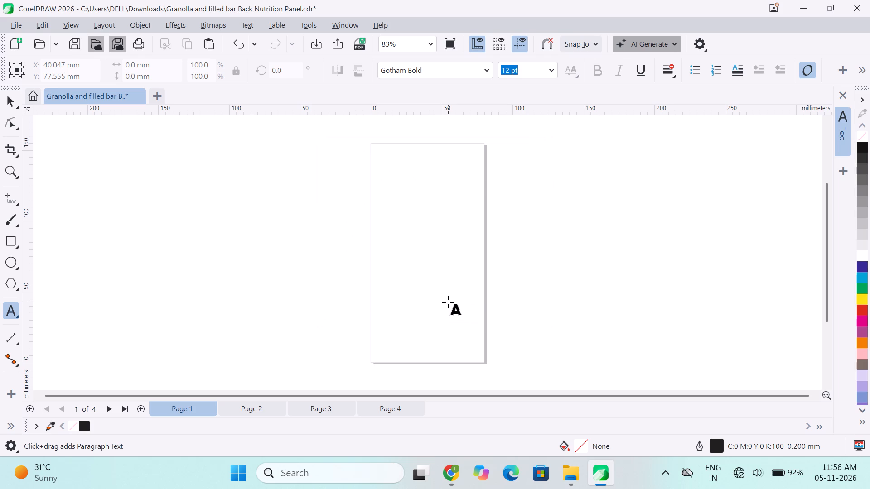
Start an artistic text object near the middle of the blank page 1.
left_click(403, 258)
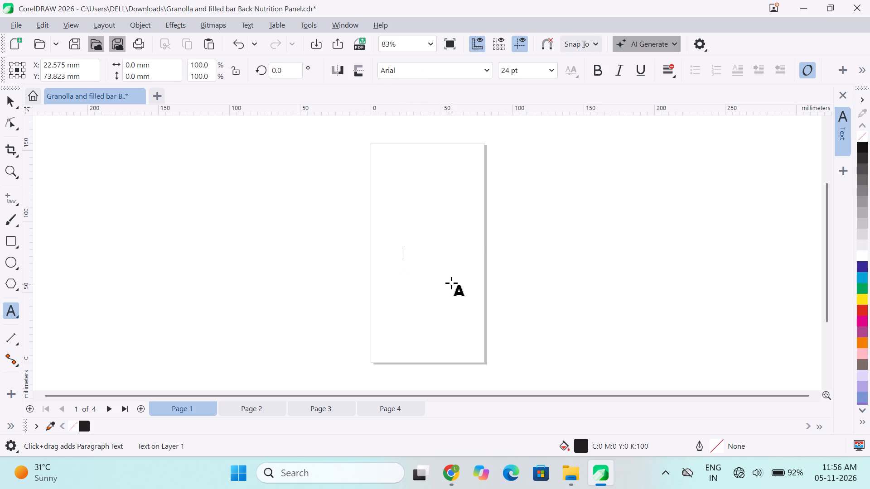
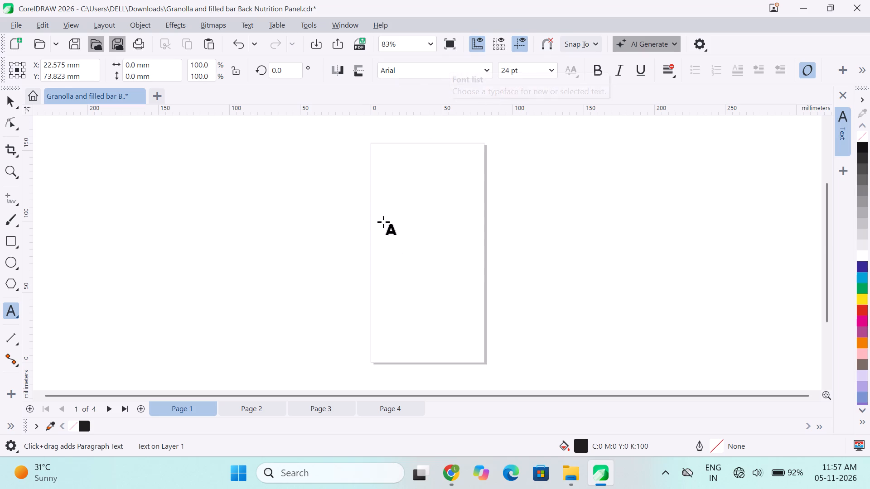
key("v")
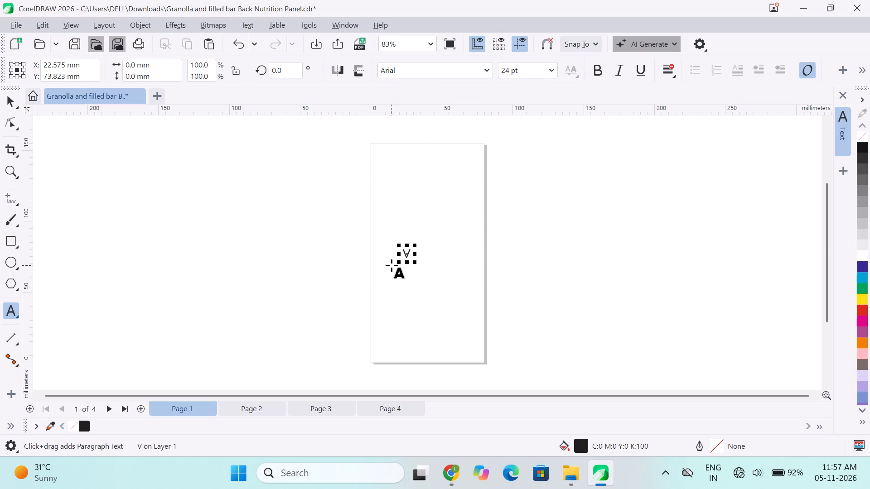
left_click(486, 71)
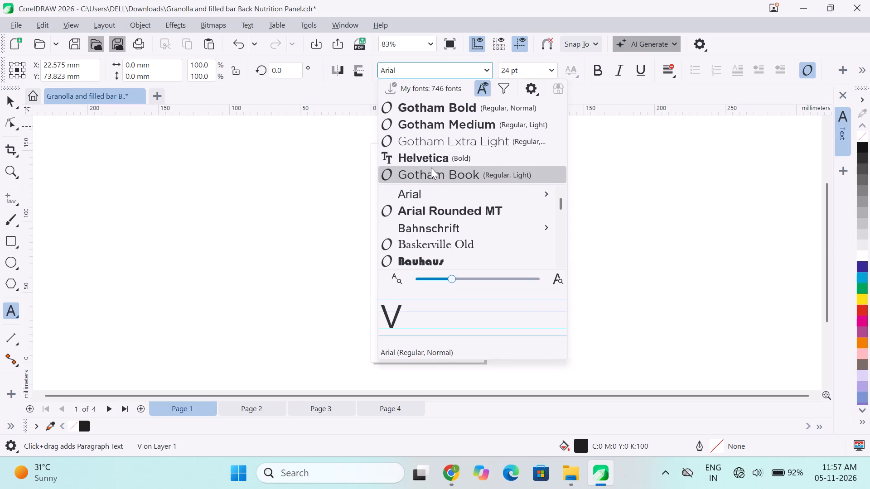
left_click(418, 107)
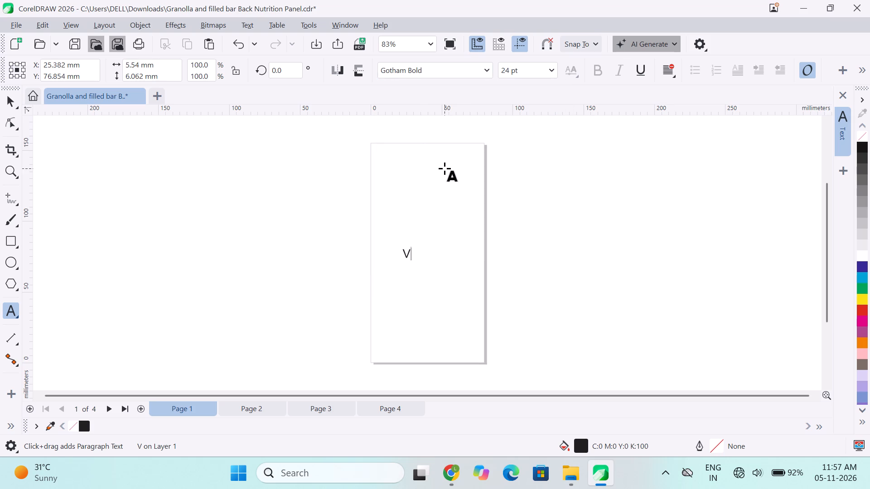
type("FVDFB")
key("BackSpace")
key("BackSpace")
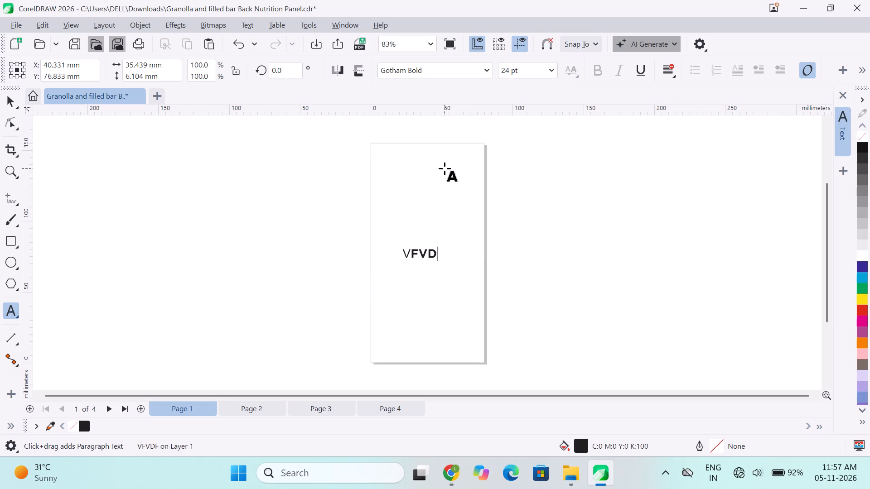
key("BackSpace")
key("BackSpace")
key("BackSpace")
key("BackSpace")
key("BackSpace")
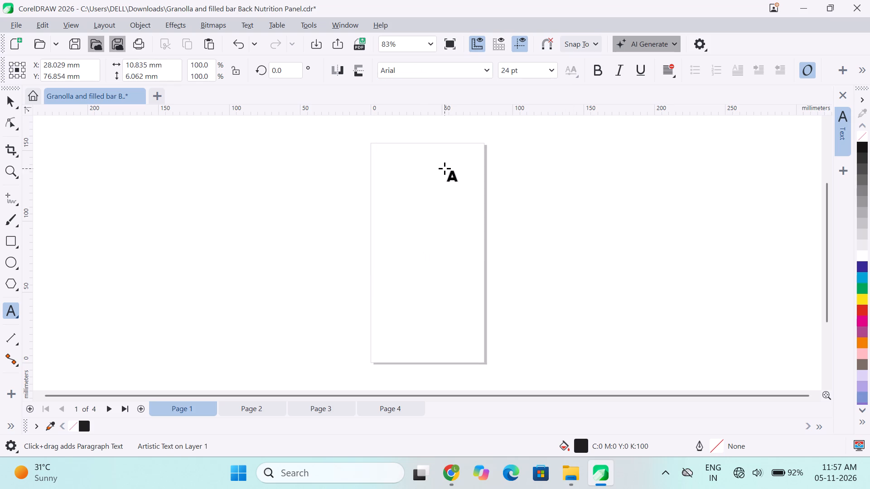
Begin the artistic text on page 1 with FRU, with all its letters in Gotham Bold.
key("f")
left_click(492, 69)
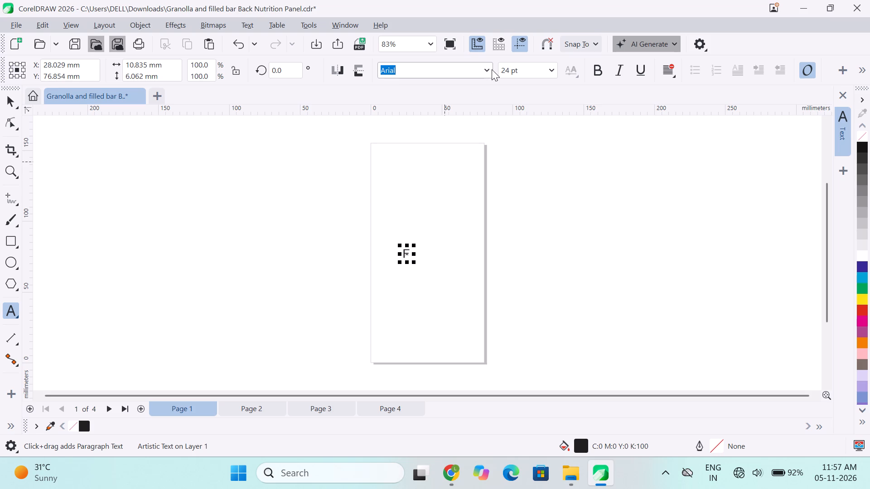
left_click(398, 107)
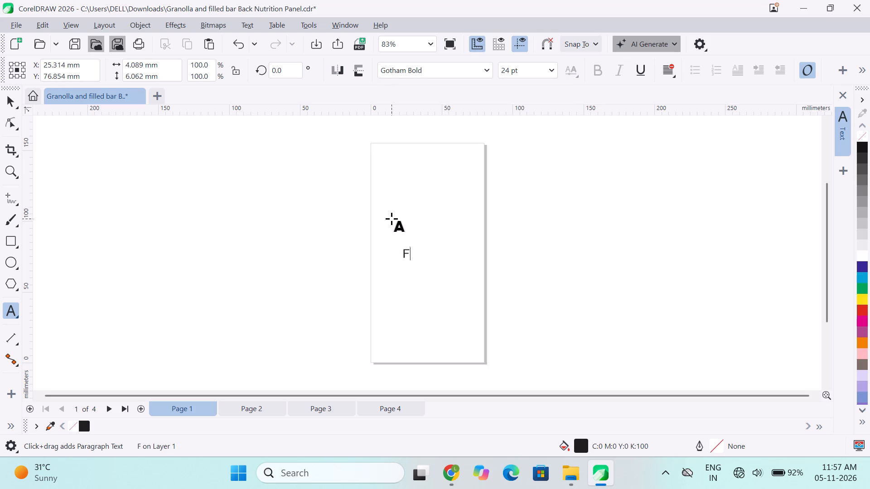
type("RU")
left_click(410, 258)
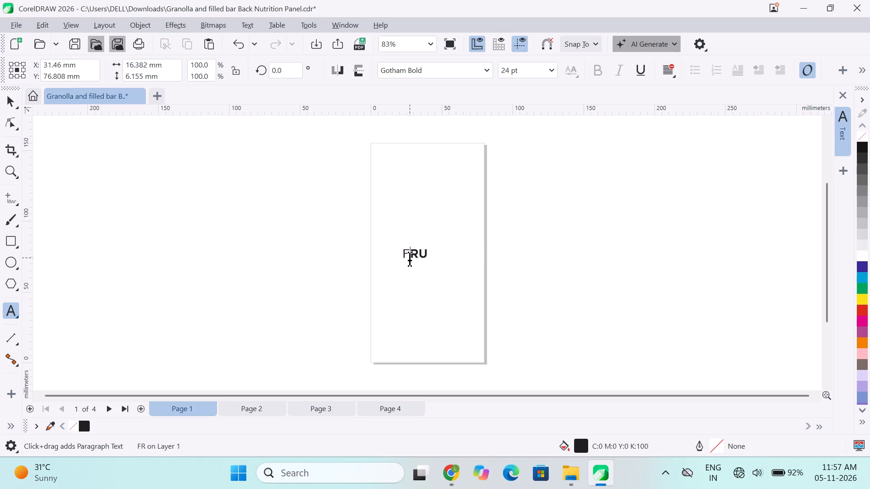
key("BackSpace")
key("f")
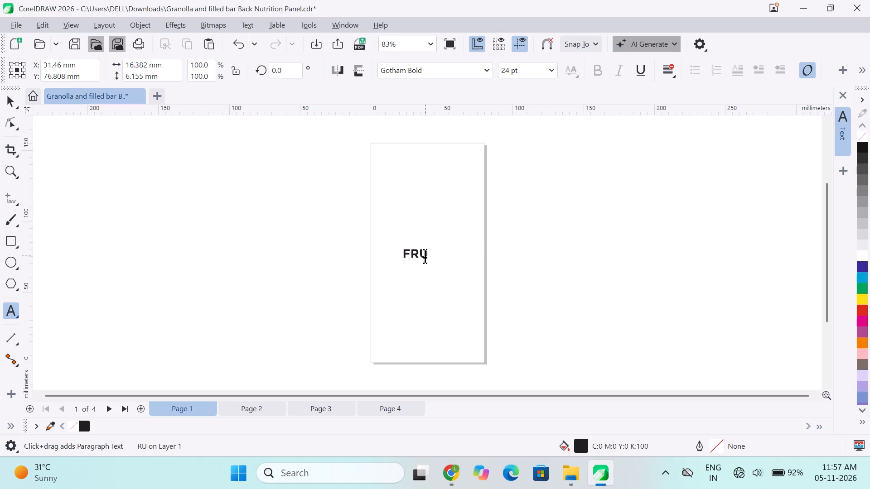
left_click(425, 255)
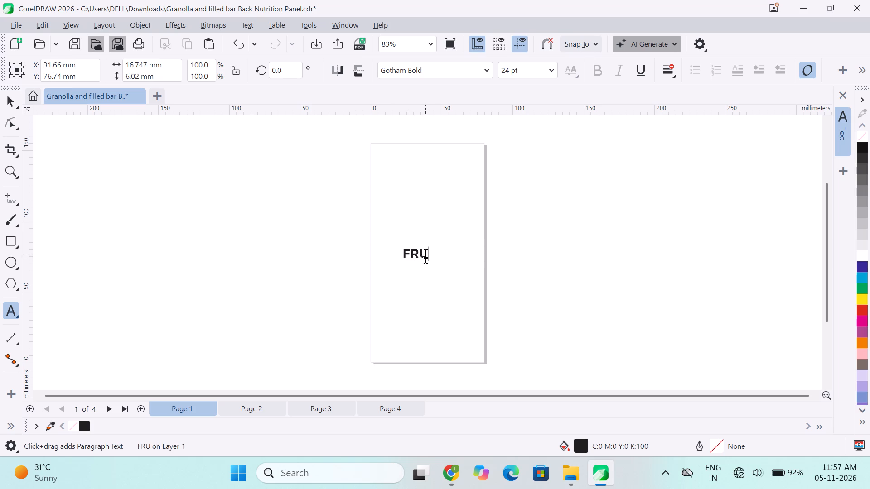
Complete the first line of the text as FRUIT & CEREAL BAR and start a second line.
type("IT")
key("space")
key("shift+ampersand")
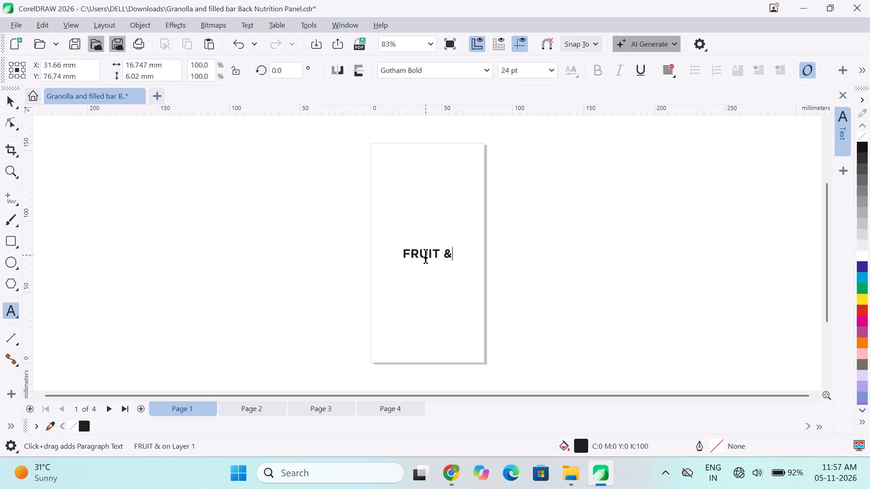
key("space")
key("c")
key("e")
type("RE")
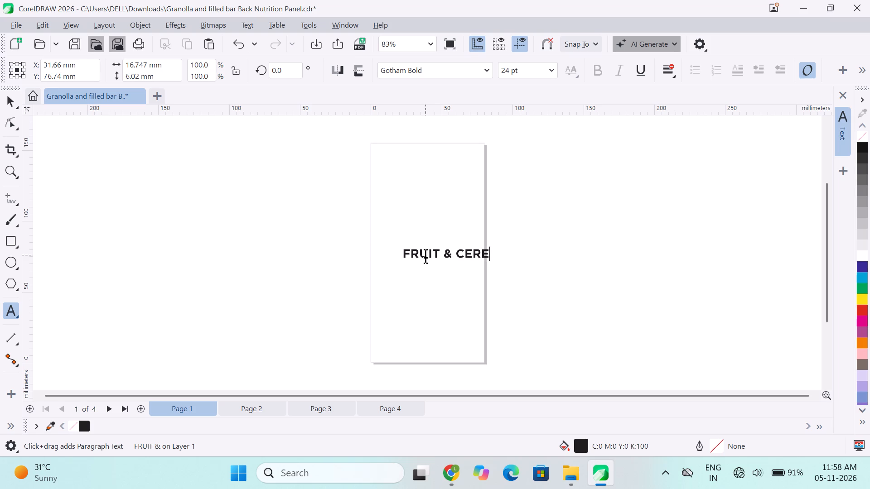
type("AL")
key("space")
type("BAR")
key("space")
key("Return")
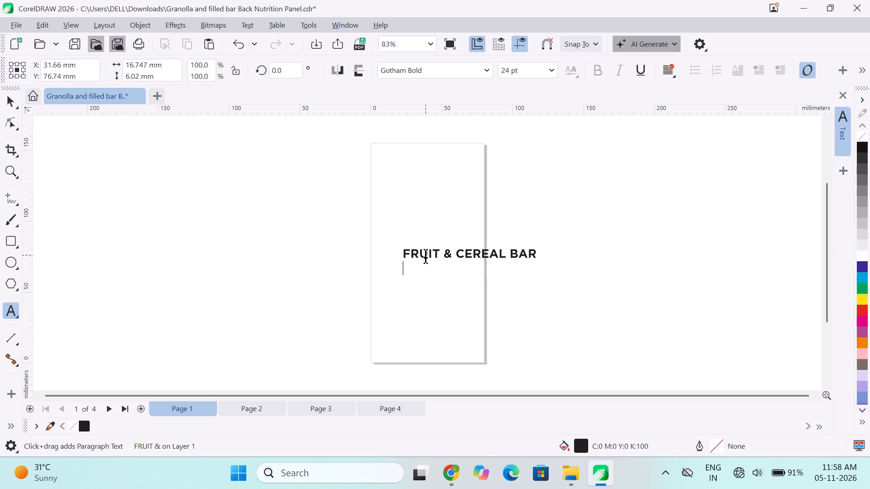
Enter STRAWBERRY as the second line of the text and finish editing the text object.
type("ST")
type("RAW")
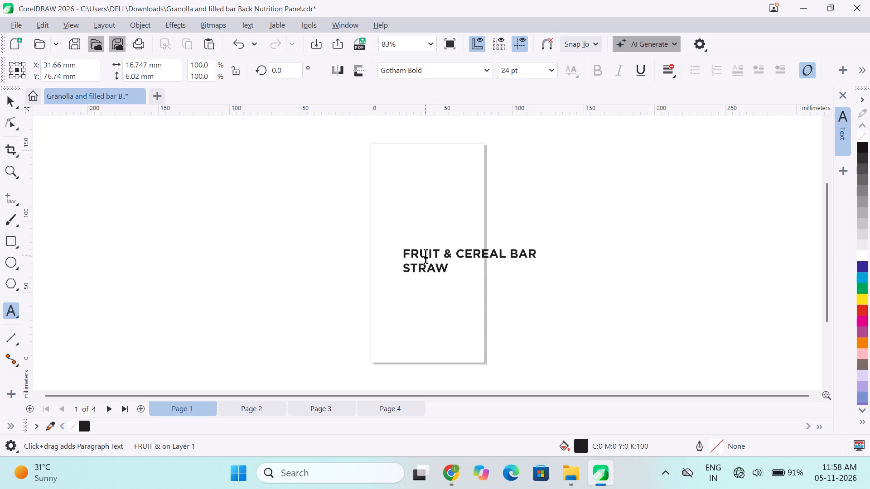
key("b")
type("ERRY")
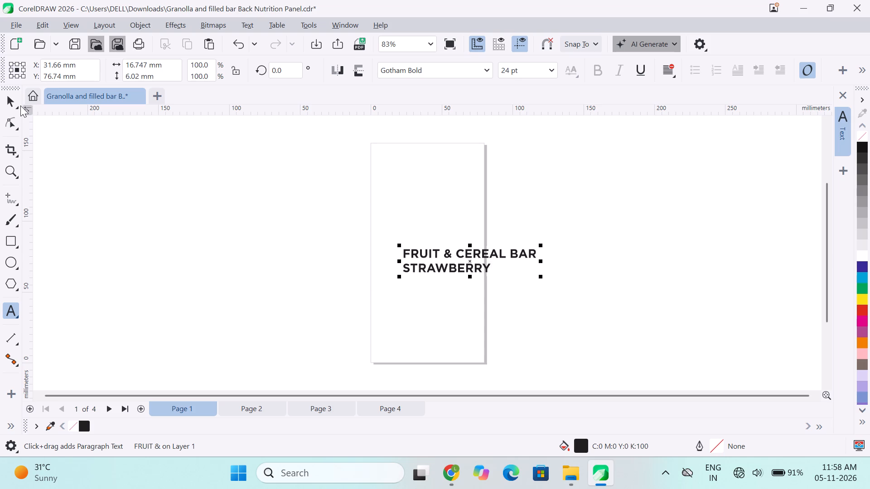
left_click(8, 103)
left_click(328, 274)
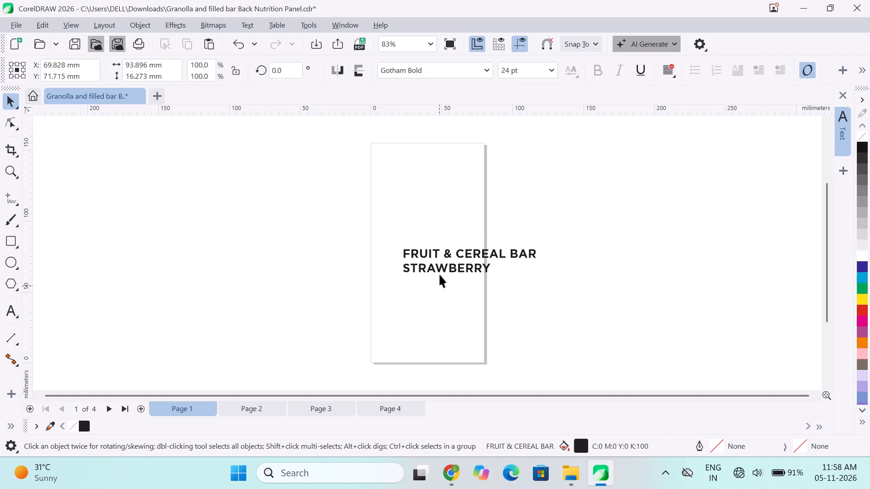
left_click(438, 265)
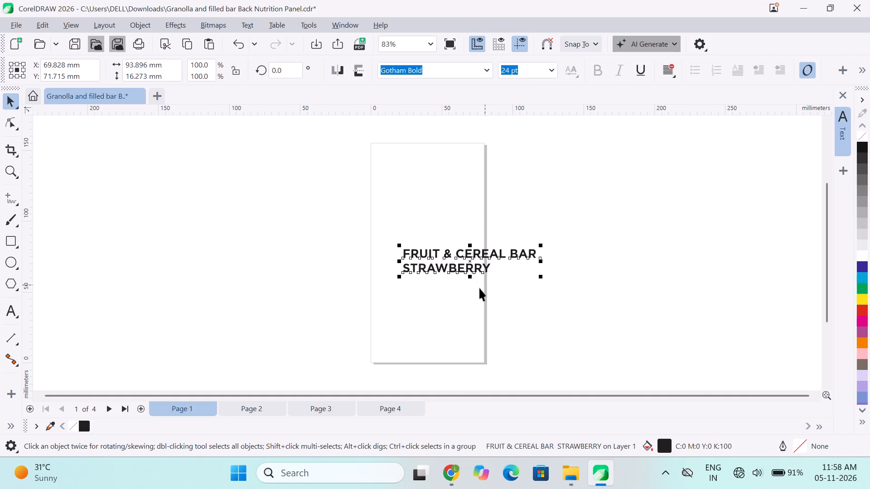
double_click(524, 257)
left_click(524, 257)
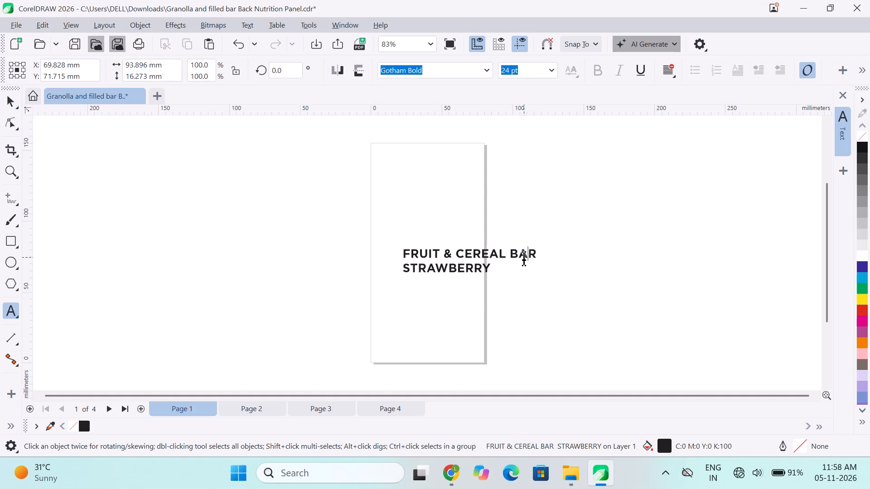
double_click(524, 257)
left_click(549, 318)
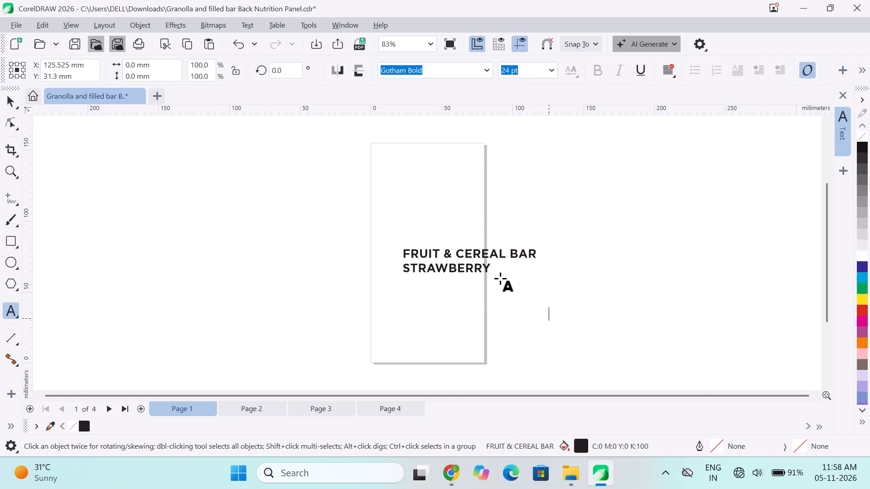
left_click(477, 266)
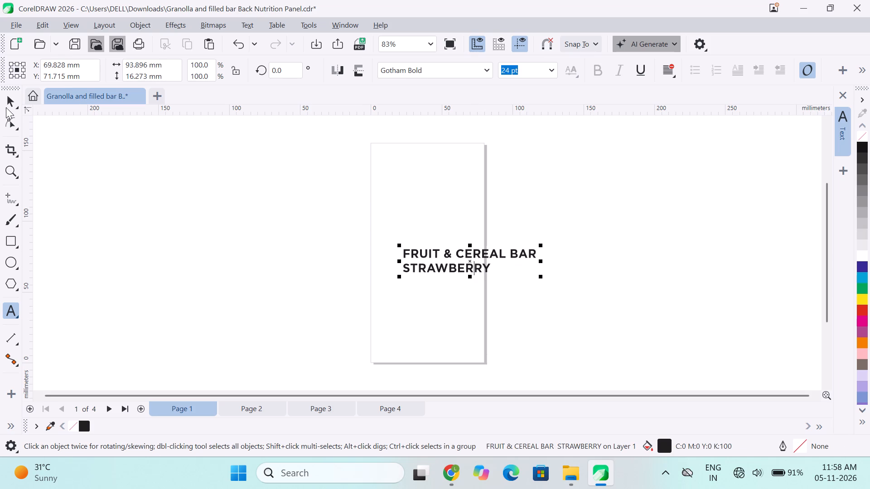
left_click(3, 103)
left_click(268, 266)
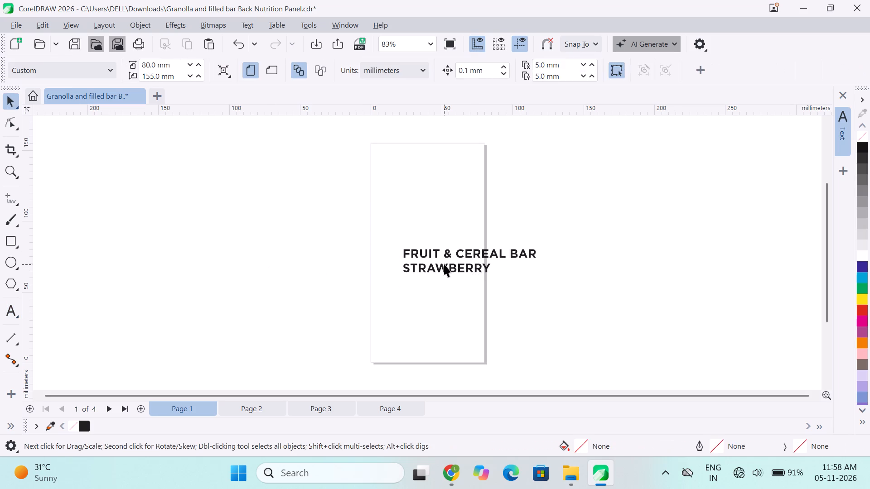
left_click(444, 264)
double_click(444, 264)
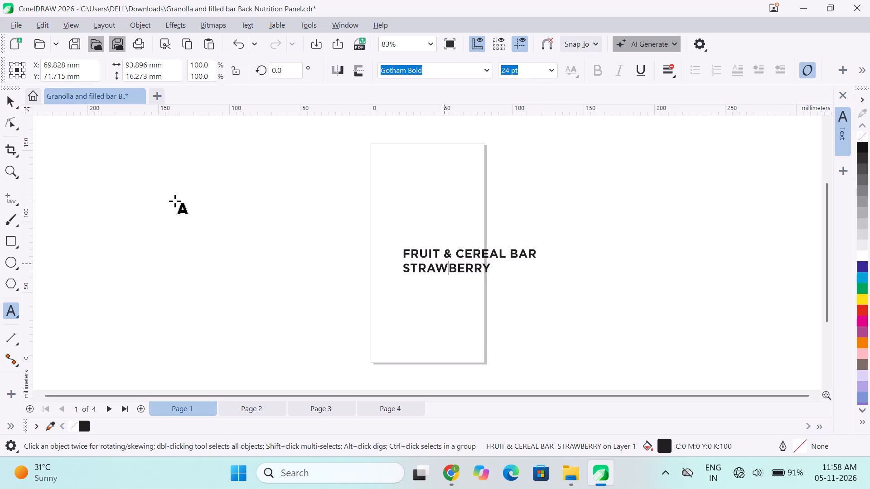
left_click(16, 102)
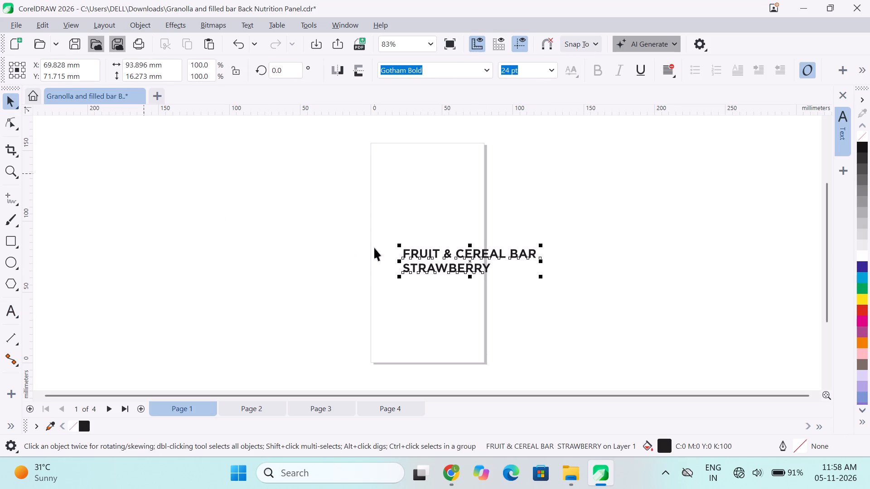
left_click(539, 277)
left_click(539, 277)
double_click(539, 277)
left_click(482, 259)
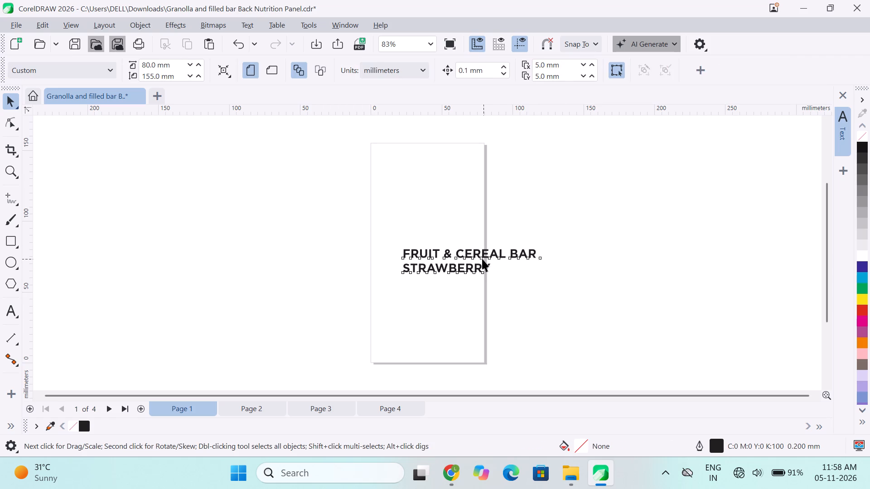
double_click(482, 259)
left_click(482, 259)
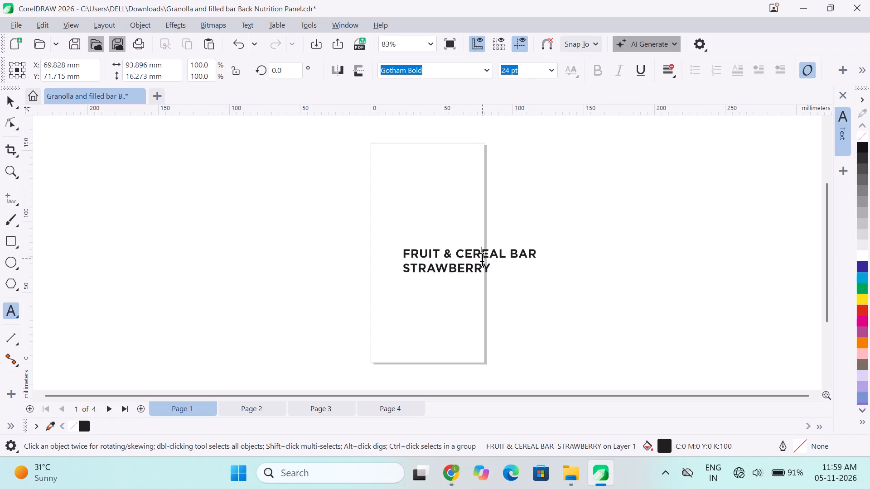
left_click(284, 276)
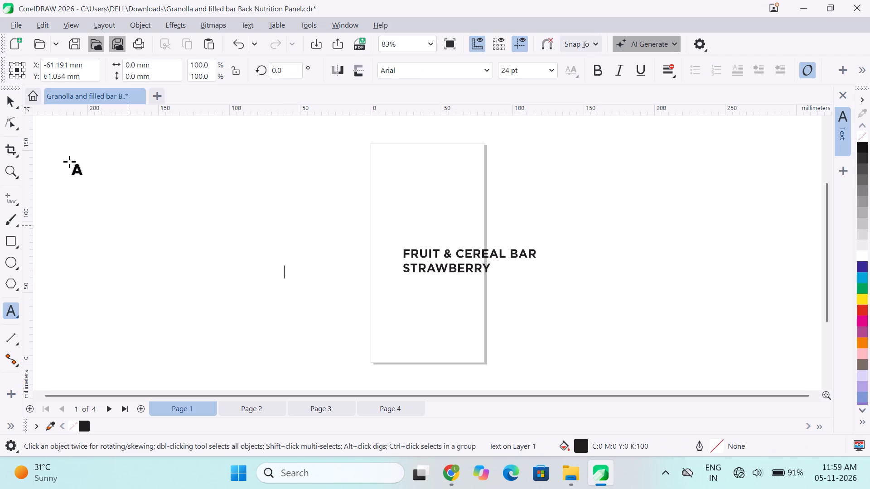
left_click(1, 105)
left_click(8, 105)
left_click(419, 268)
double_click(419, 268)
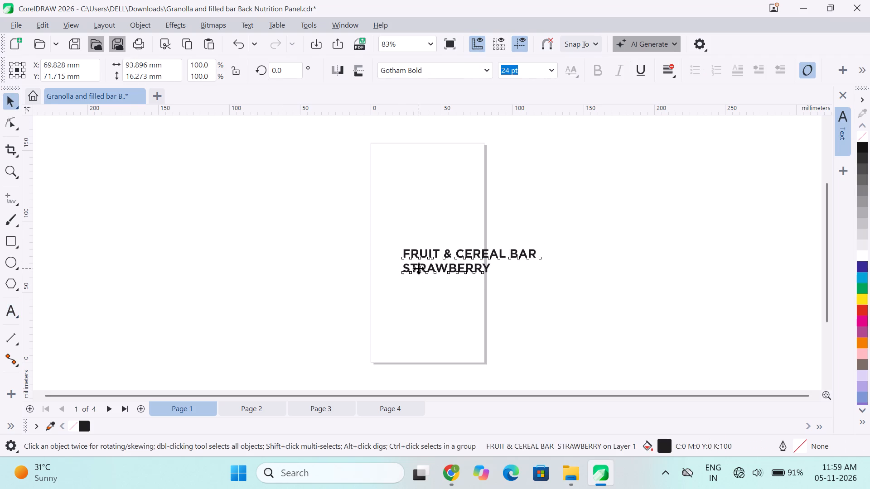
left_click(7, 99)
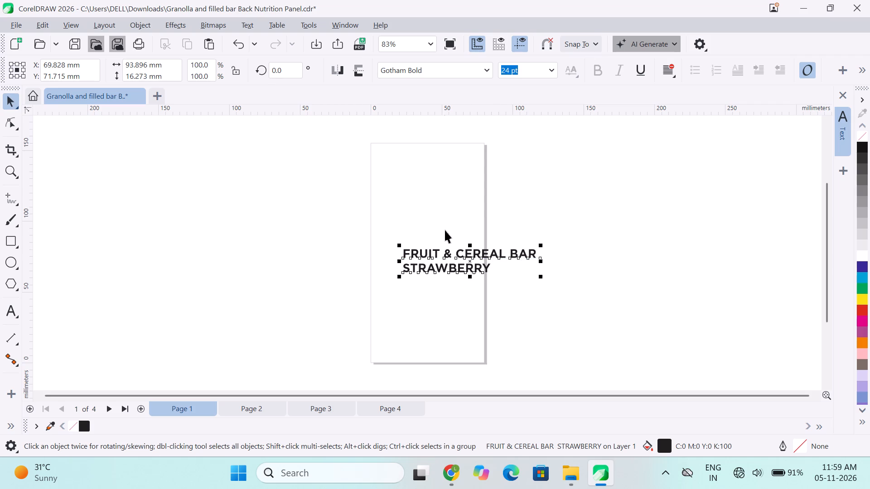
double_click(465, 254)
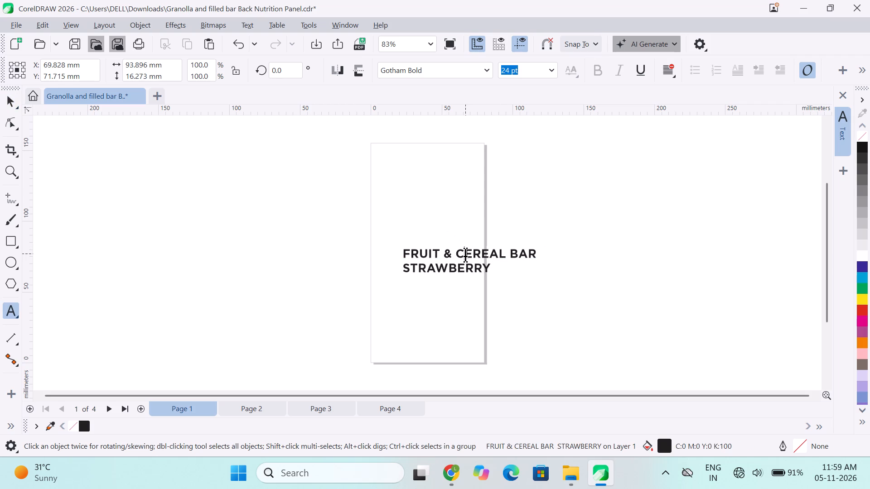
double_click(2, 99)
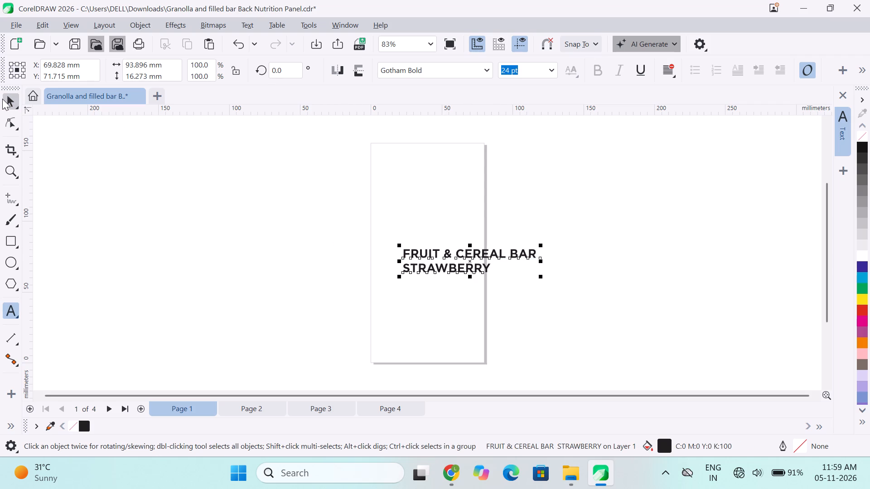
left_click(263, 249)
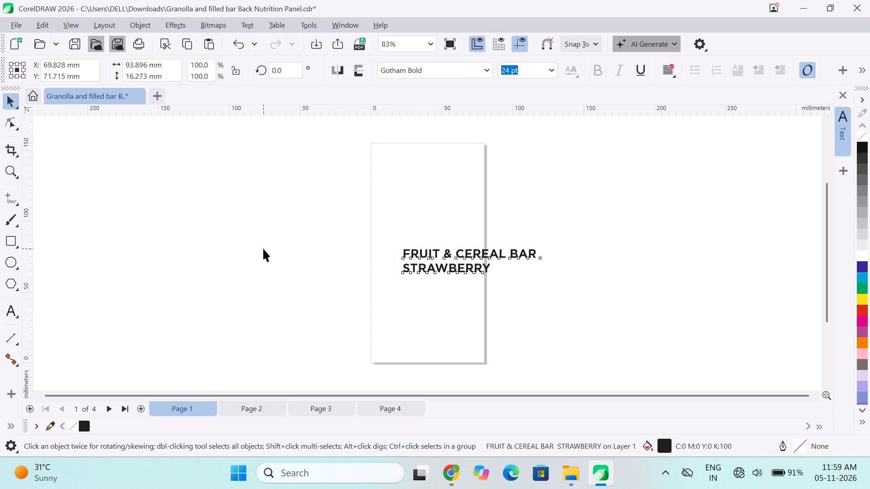
Rotate the FRUIT & CEREAL BAR STRAWBERRY text to 90 degrees so it reads upward.
left_click(438, 254)
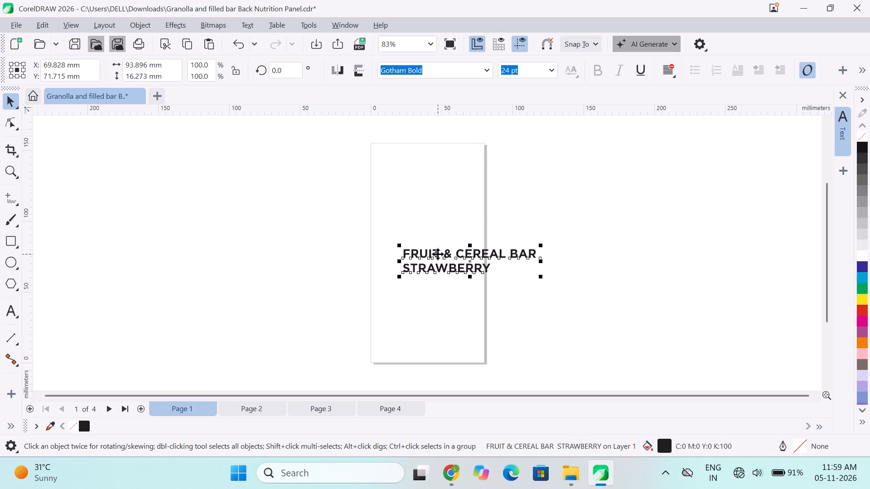
left_click(438, 254)
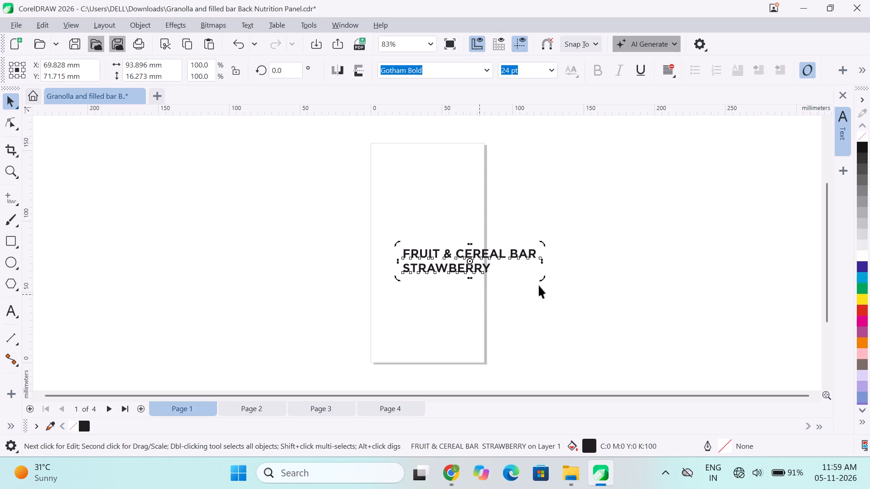
left_click_drag(542, 278, 483, 180)
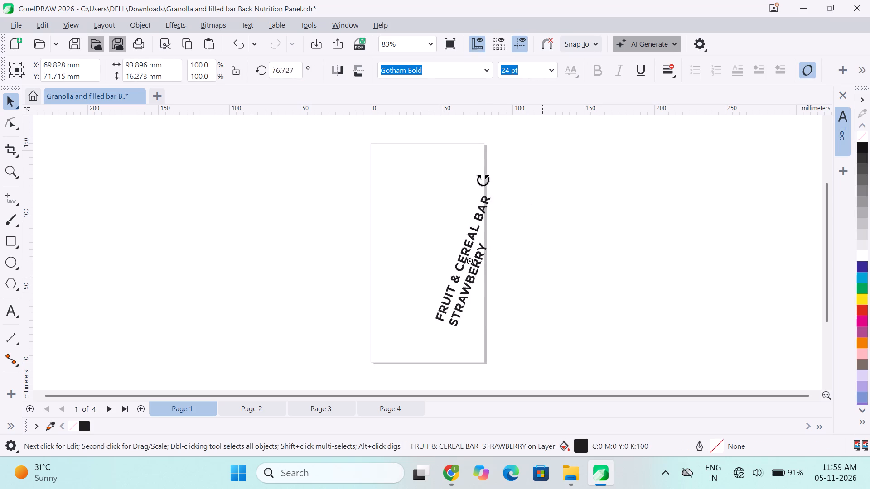
left_click_drag(483, 180, 487, 185)
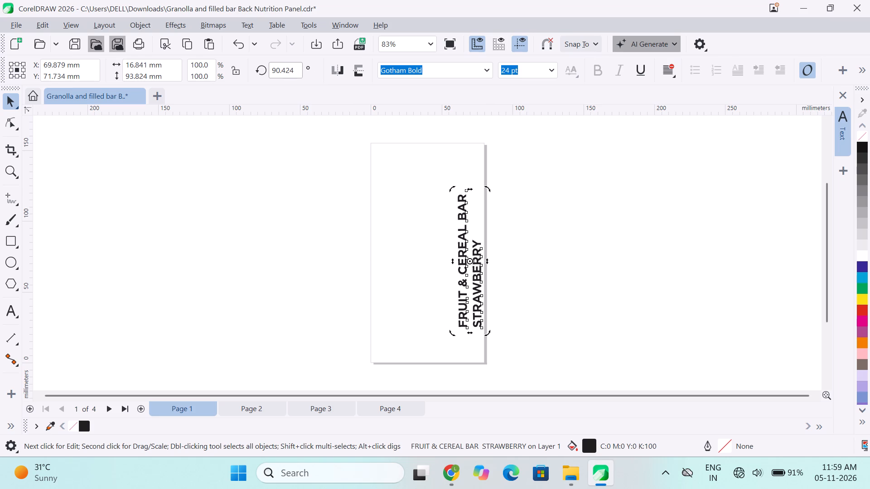
left_click(288, 65)
double_click(288, 65)
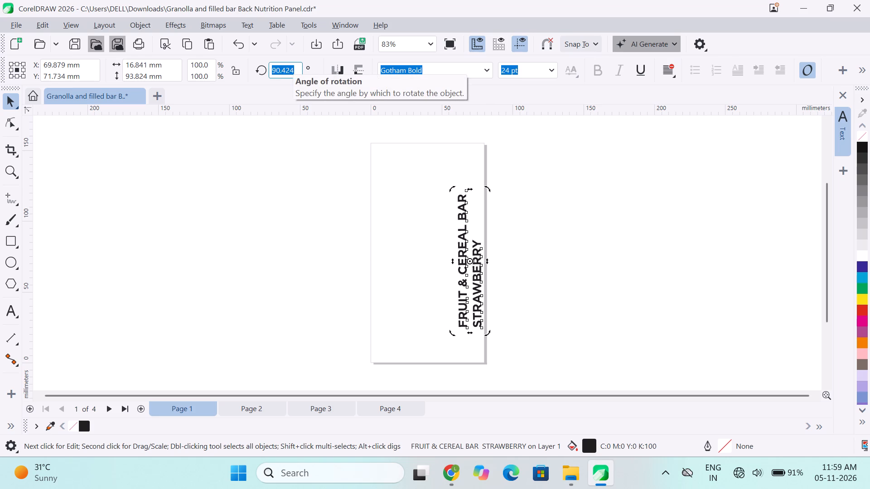
type("90")
left_click(220, 188)
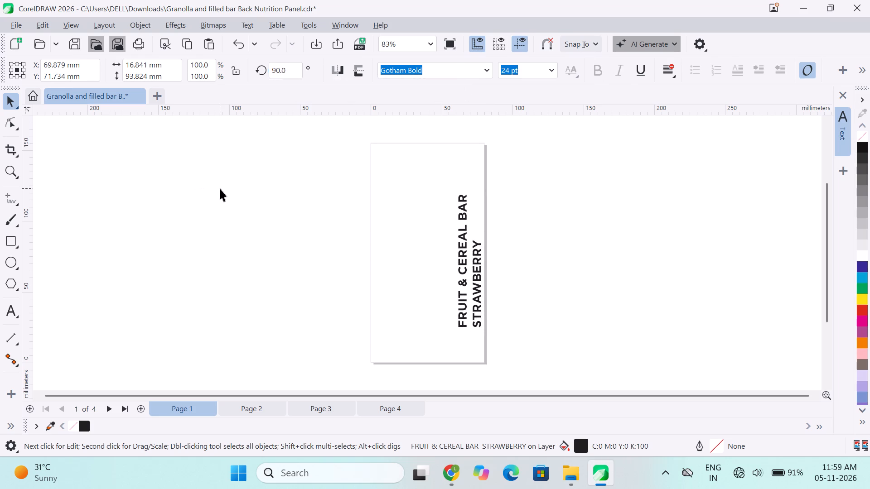
Move the rotated title to the page's left side, centred at about X 16 mm, Y 80 mm.
left_click(474, 255)
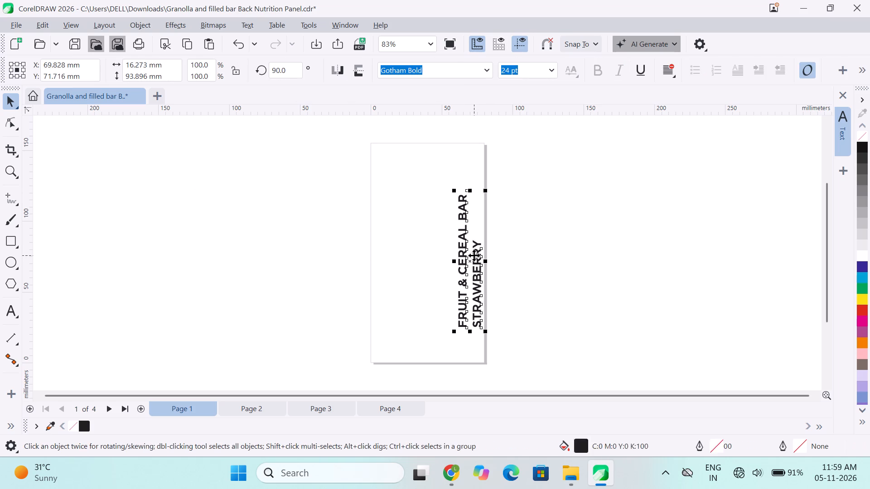
left_click_drag(474, 255, 398, 244)
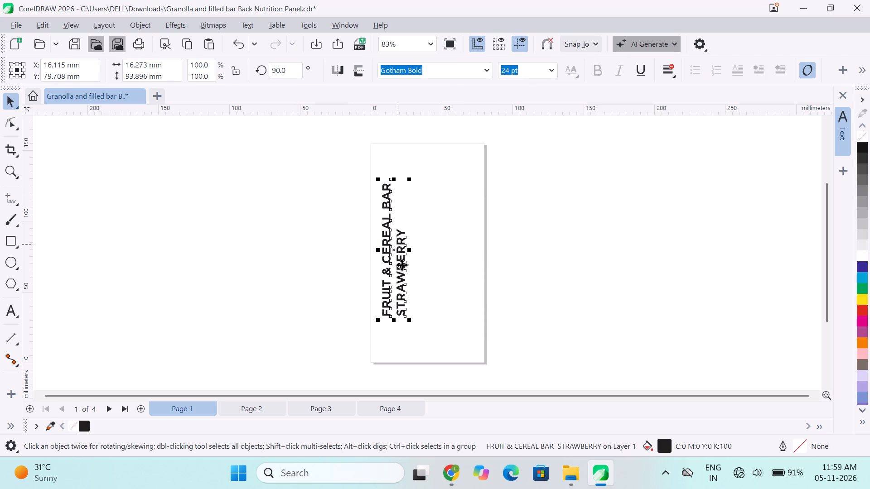
Enlarge the title proportionally to about 24 mm wide and 139 mm high, spanning most of the page height.
left_click_drag(411, 322, 414, 350)
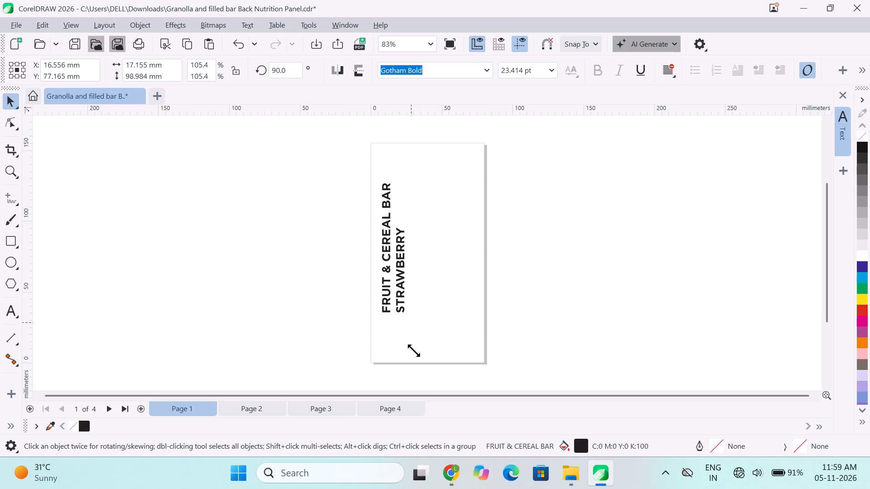
left_click_drag(414, 350, 426, 364)
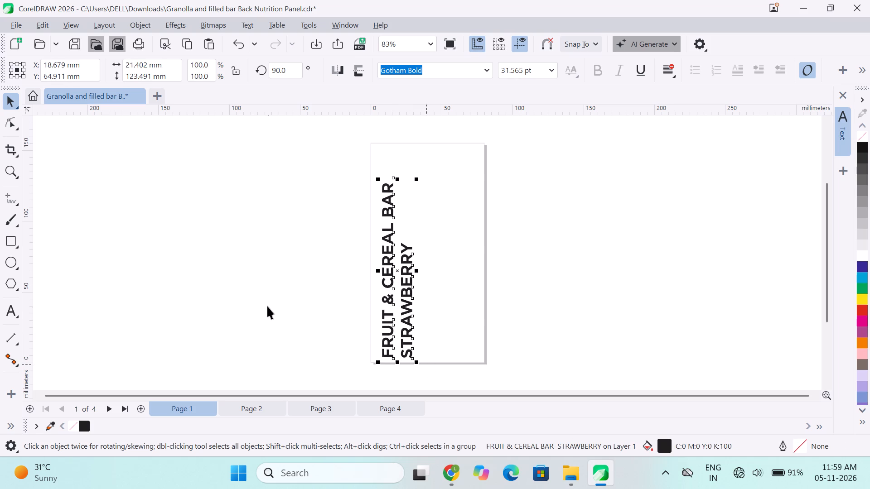
left_click(267, 306)
left_click(385, 217)
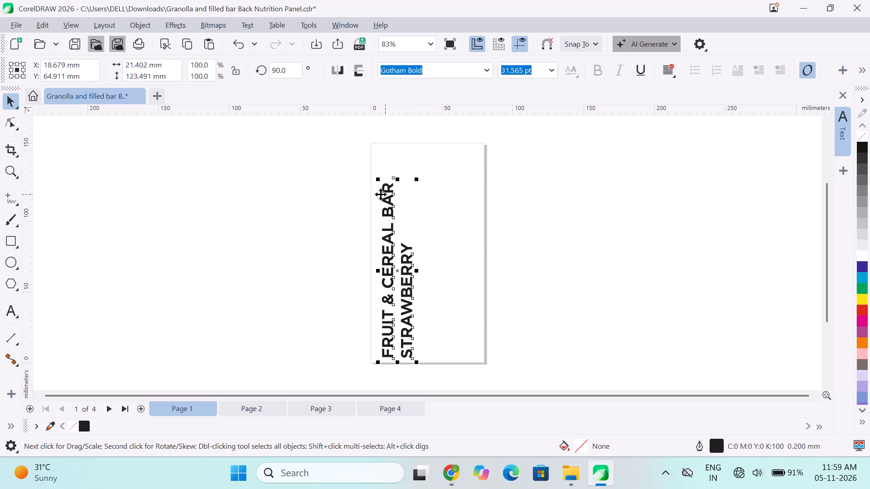
left_click_drag(380, 179, 376, 151)
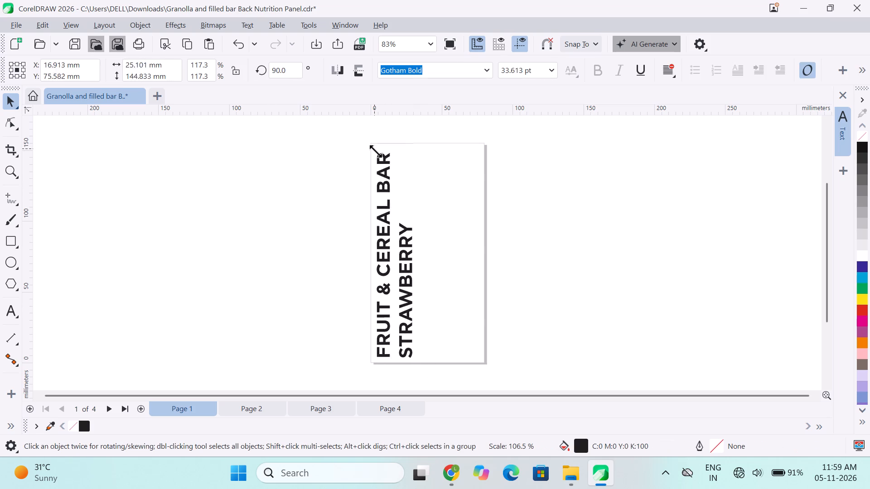
left_click_drag(376, 151, 376, 156)
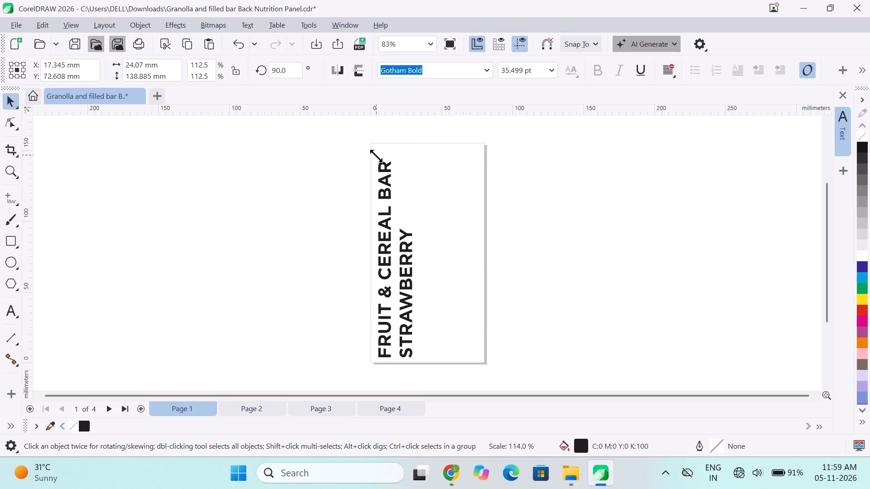
left_click_drag(376, 156, 376, 156)
left_click(304, 191)
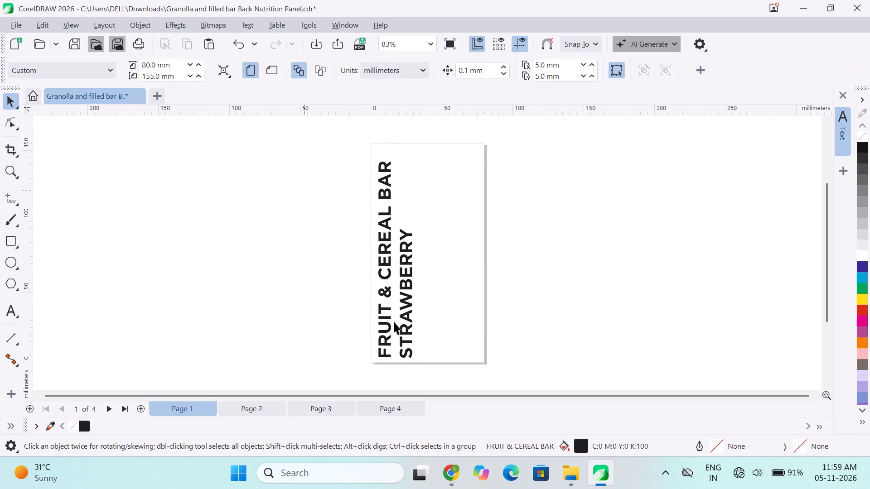
Nudge the enlarged title by a net 0.1 mm right and 0.4 mm up.
left_click(403, 311)
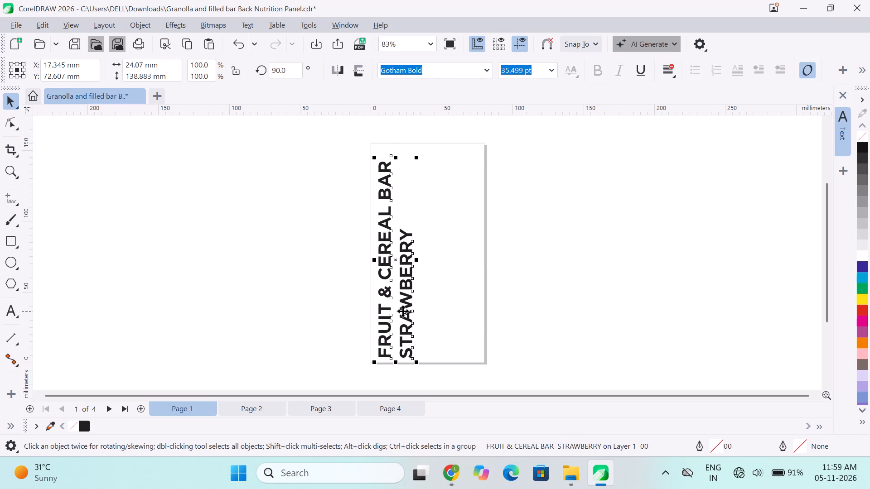
key("Right")
key("Right")
key("Right")
key("Right")
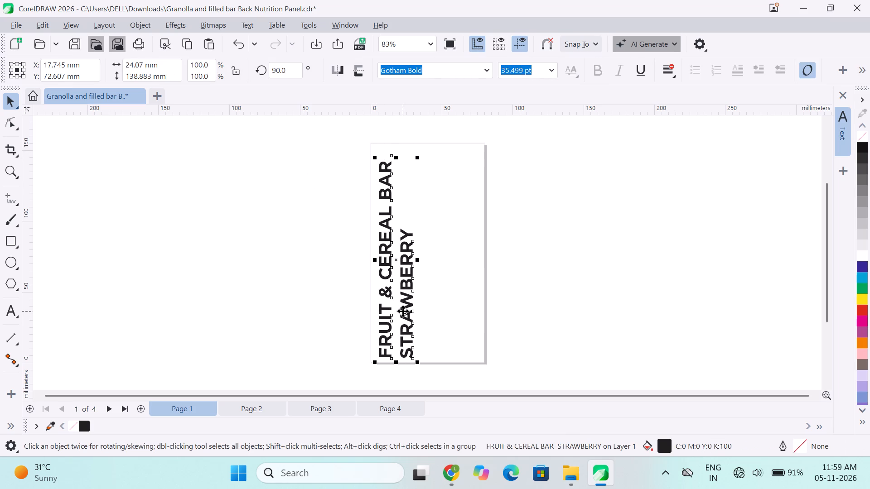
key("Left")
key("Left")
key("Left")
key("Up")
key("Up")
key("Up")
key("Up")
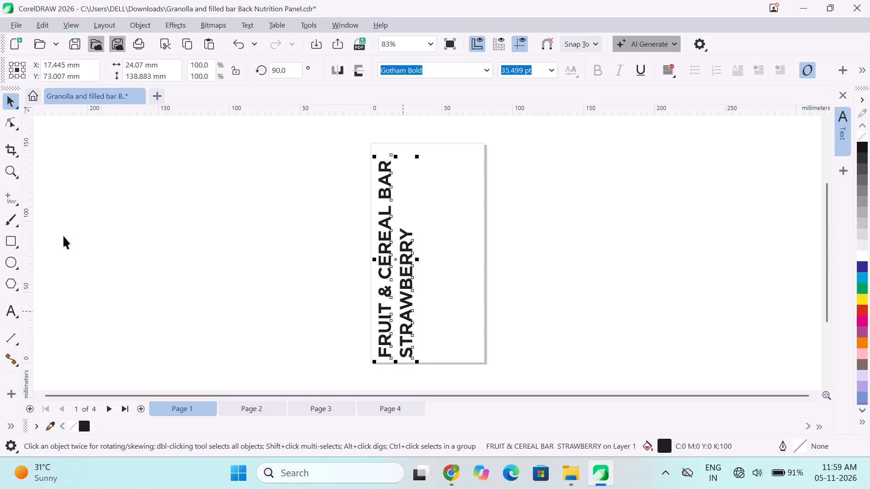
left_click(341, 276)
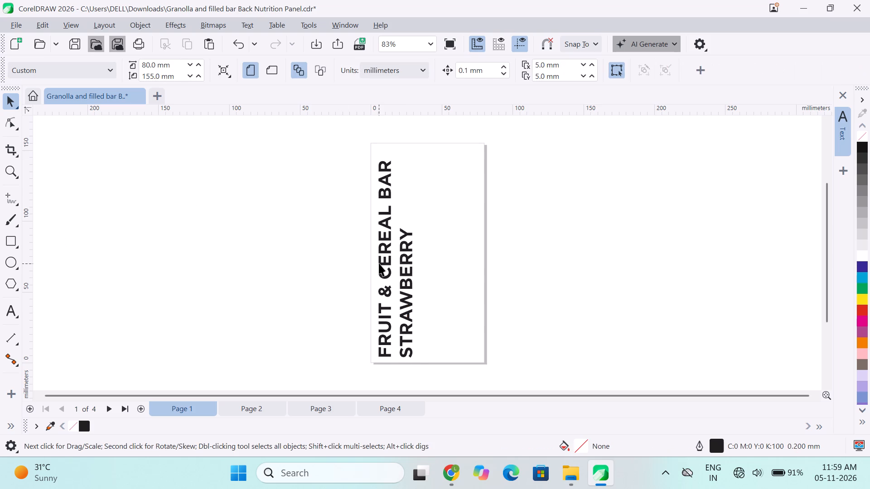
Move the title up to roughly mid-height on the page, centred at about X 17 mm, Y 76.5 mm.
left_click(379, 263)
left_click_drag(384, 261, 383, 249)
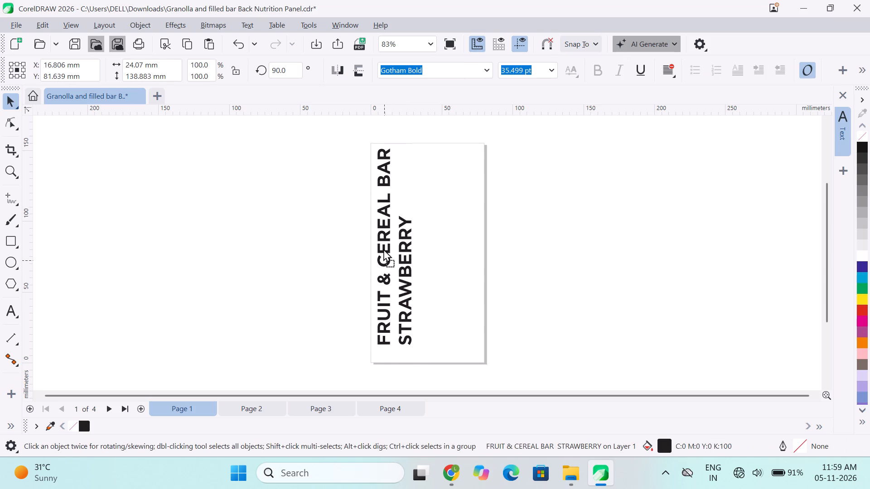
left_click_drag(383, 249, 384, 256)
left_click(464, 259)
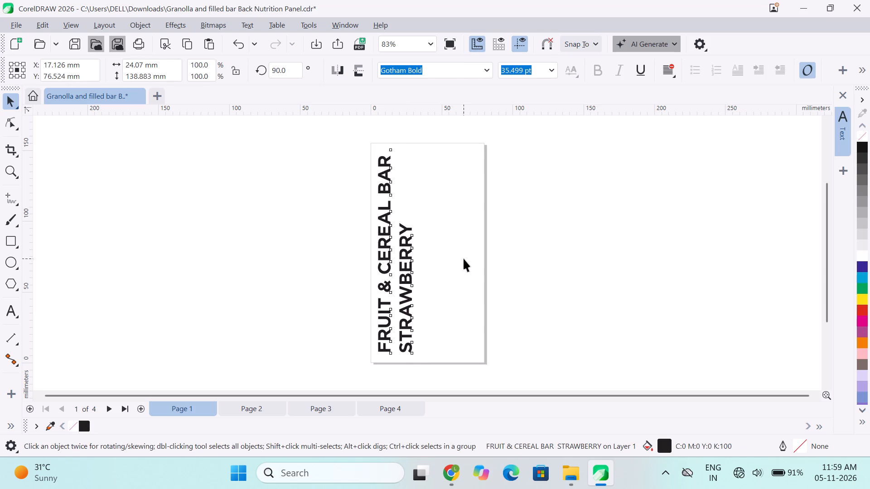
Add an 80 × 155 mm rectangle as a page frame on page 1.
double_click(5, 241)
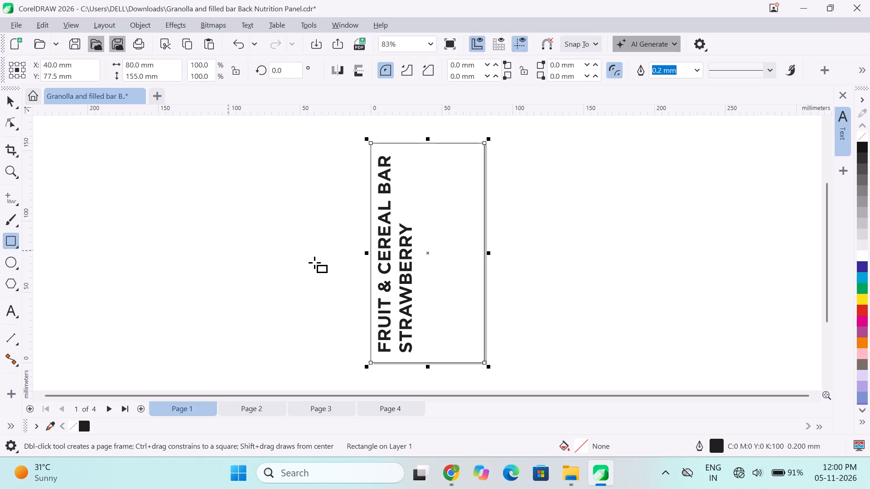
left_click(9, 105)
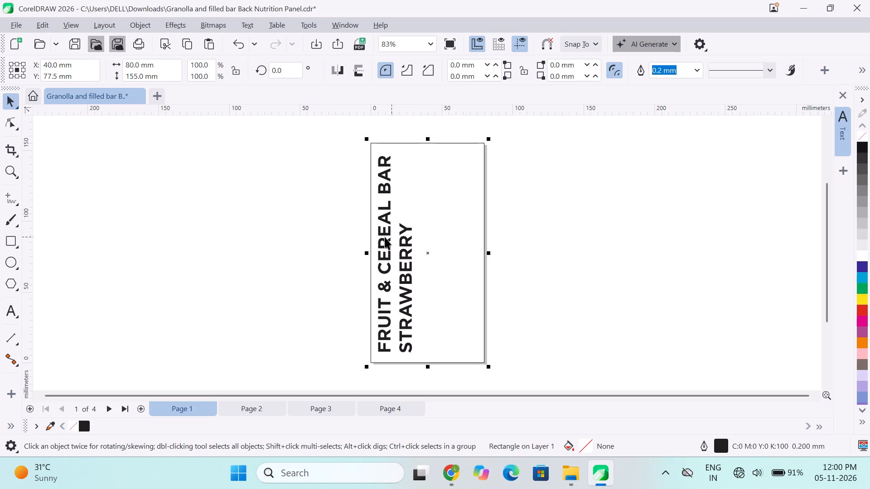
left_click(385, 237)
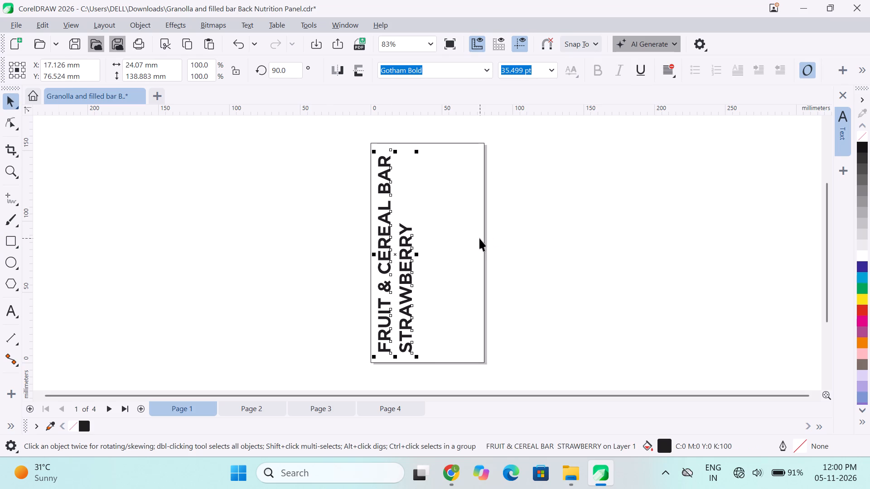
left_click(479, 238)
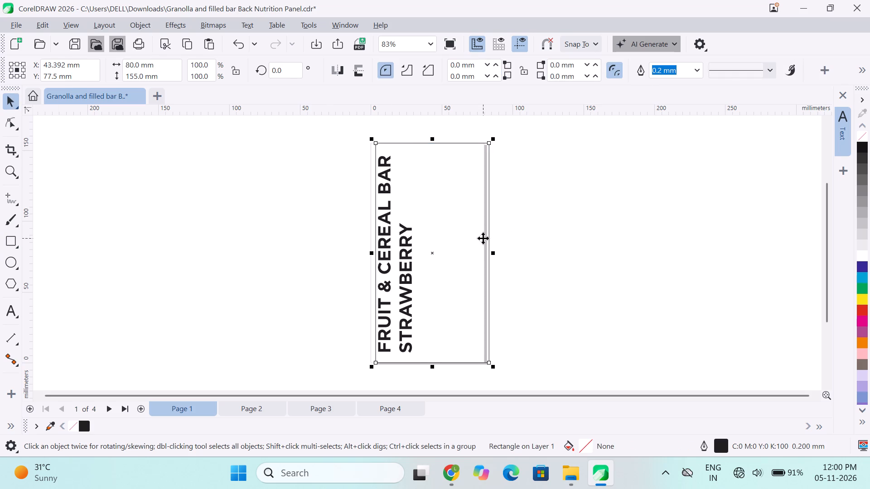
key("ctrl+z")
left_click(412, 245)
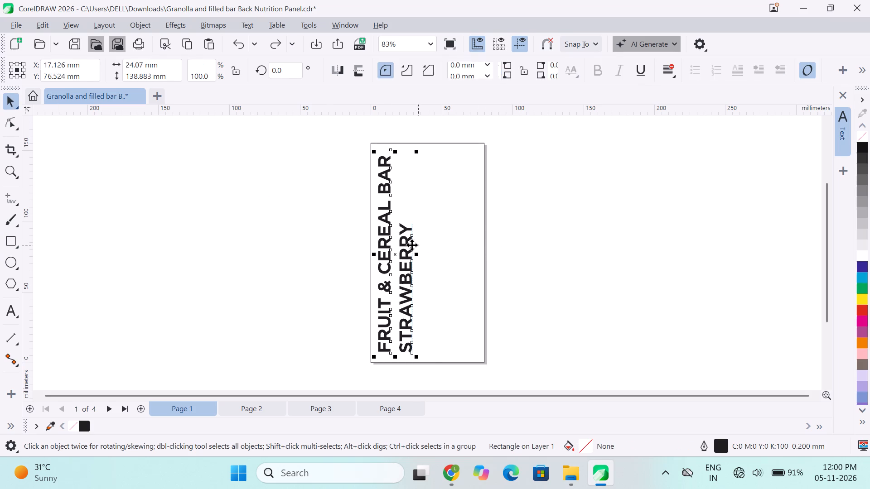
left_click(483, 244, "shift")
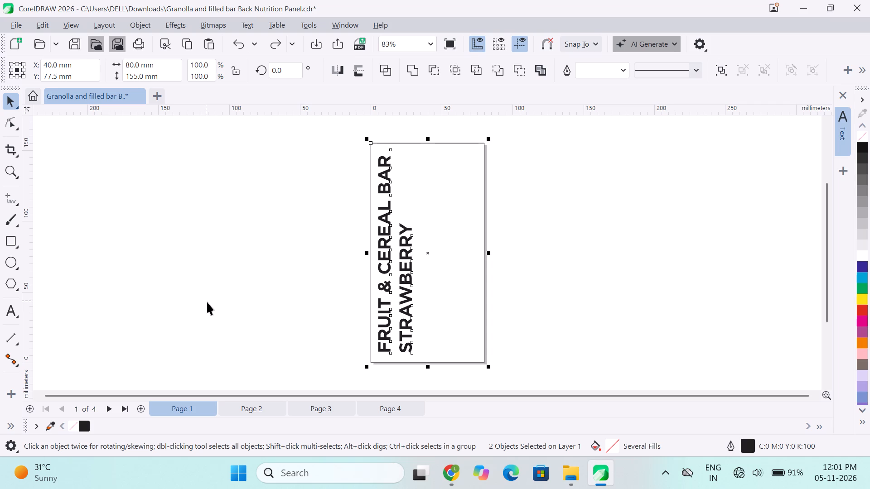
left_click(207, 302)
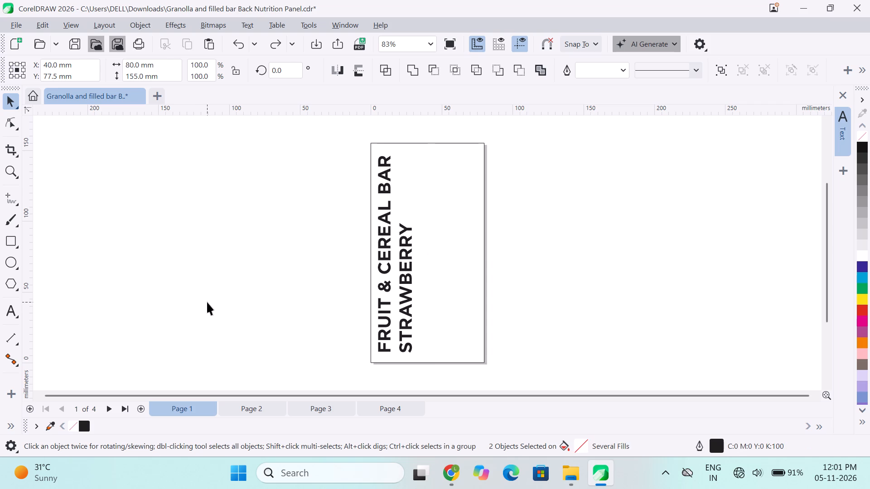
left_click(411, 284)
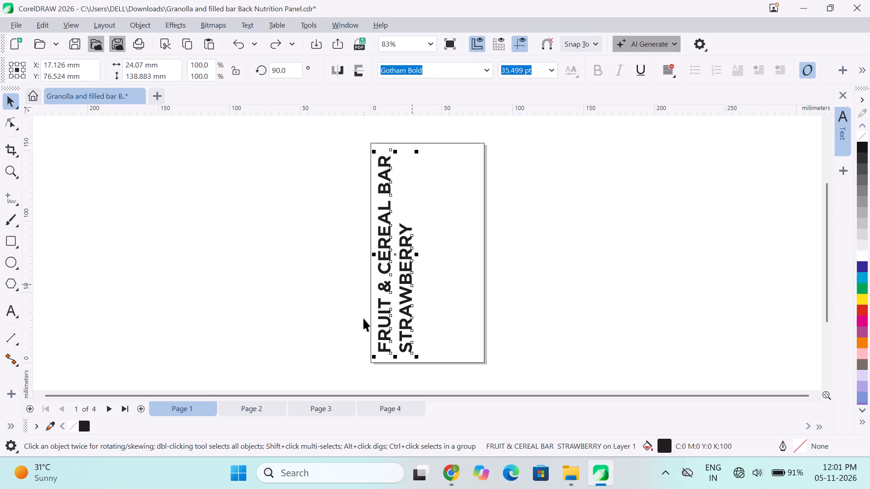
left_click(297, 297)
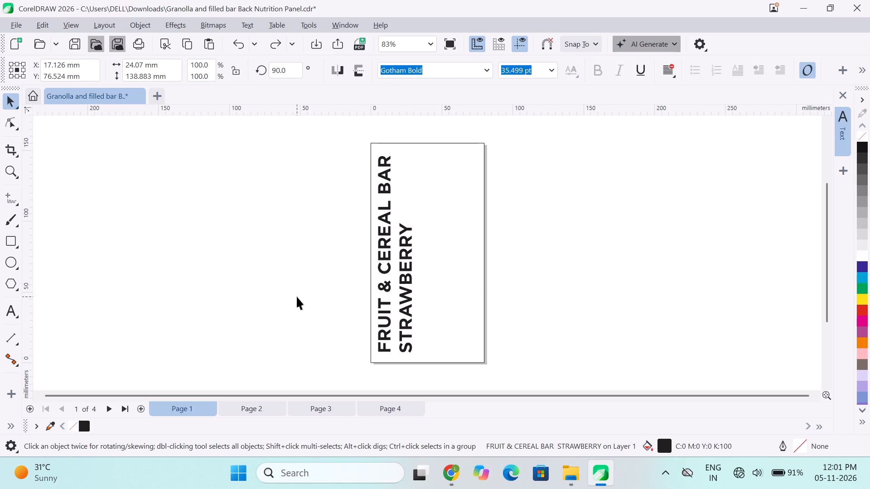
Enlarge the FRUIT & CEREAL BAR STRAWBERRY title proportionally to about 24.8 mm wide and 143 mm high.
left_click(383, 273)
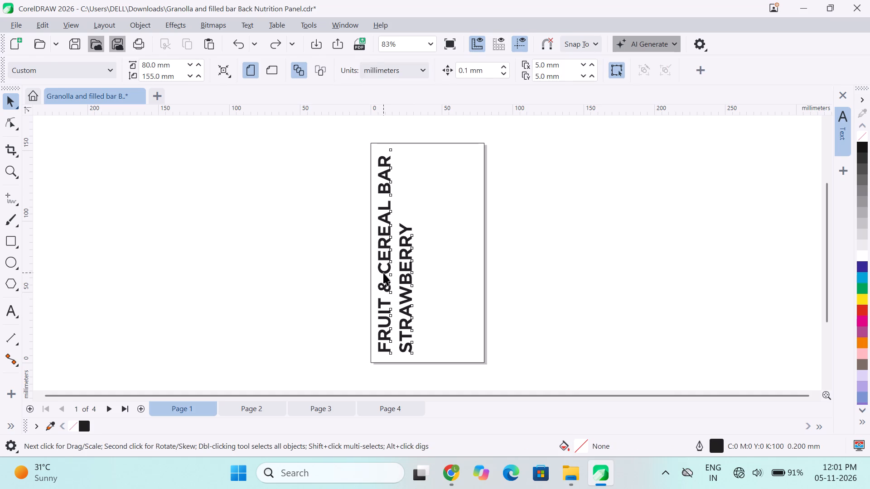
left_click_drag(374, 152, 369, 130)
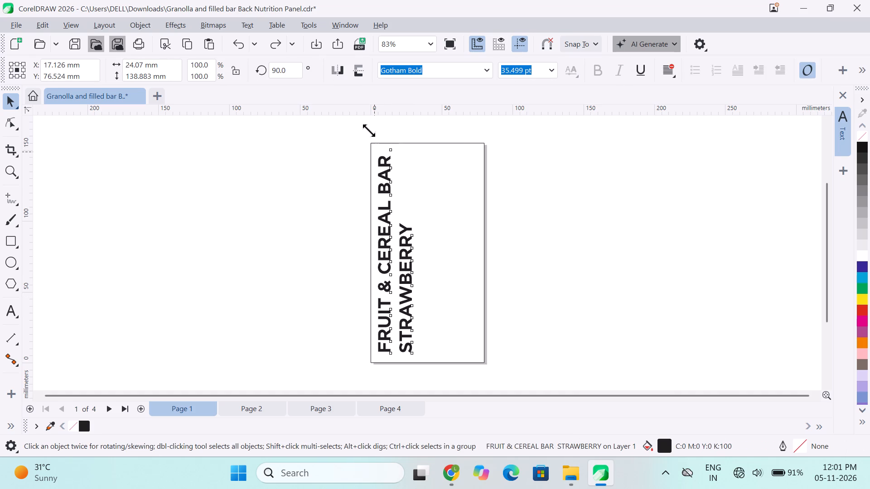
left_click_drag(369, 130, 370, 144)
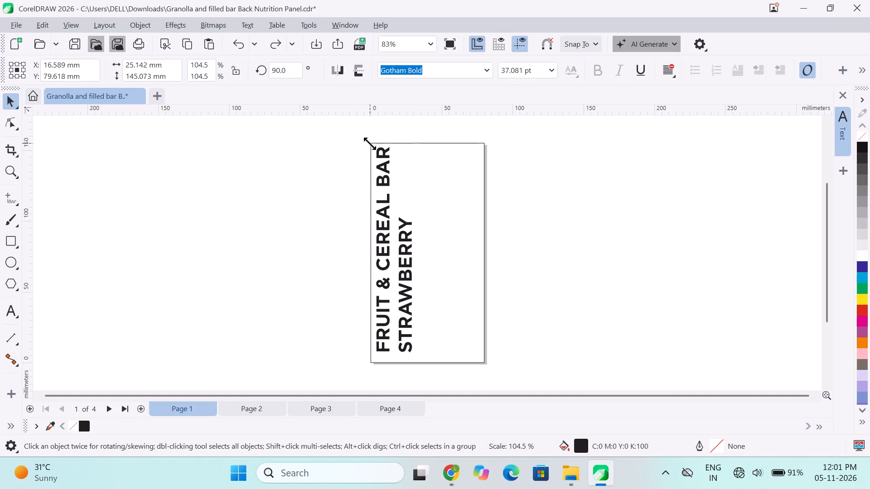
left_click_drag(370, 144, 370, 146)
left_click(280, 194)
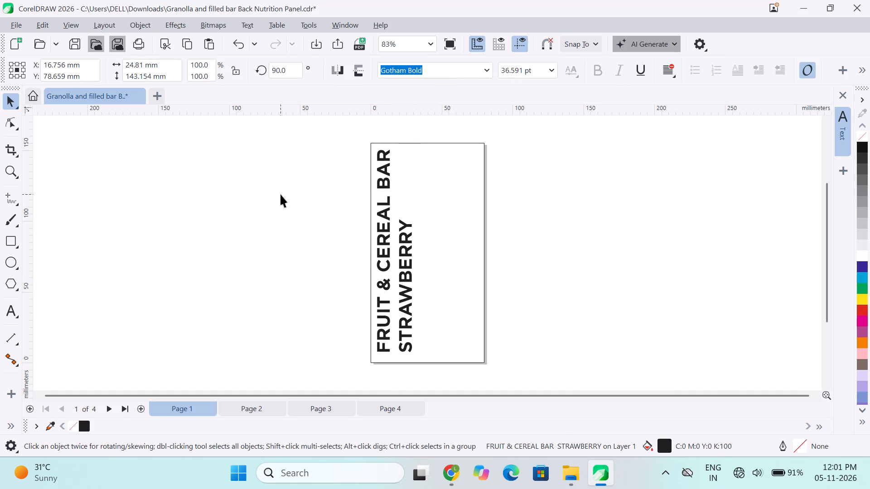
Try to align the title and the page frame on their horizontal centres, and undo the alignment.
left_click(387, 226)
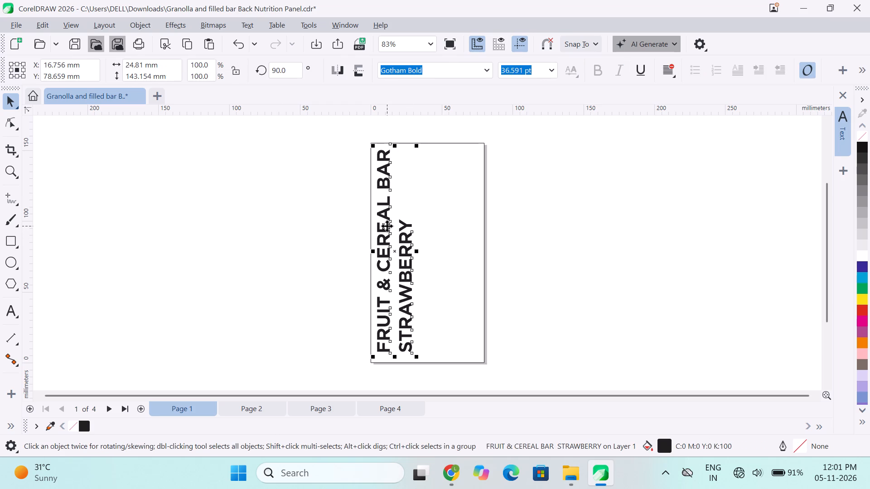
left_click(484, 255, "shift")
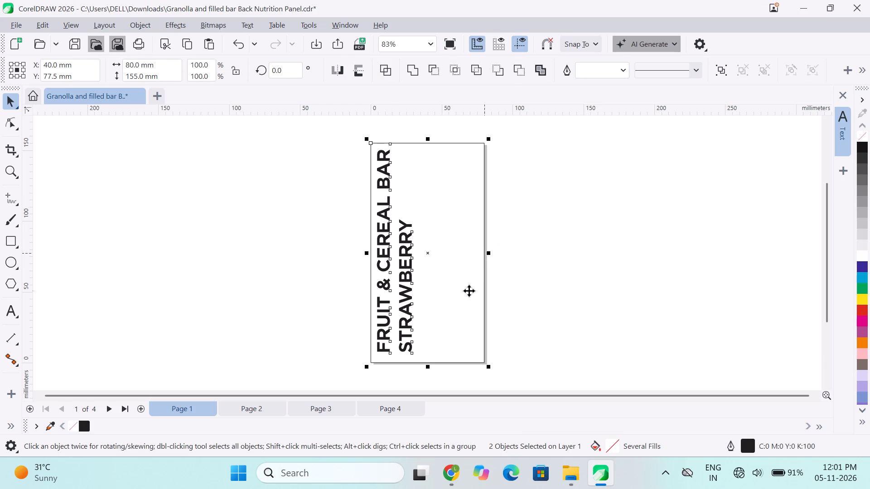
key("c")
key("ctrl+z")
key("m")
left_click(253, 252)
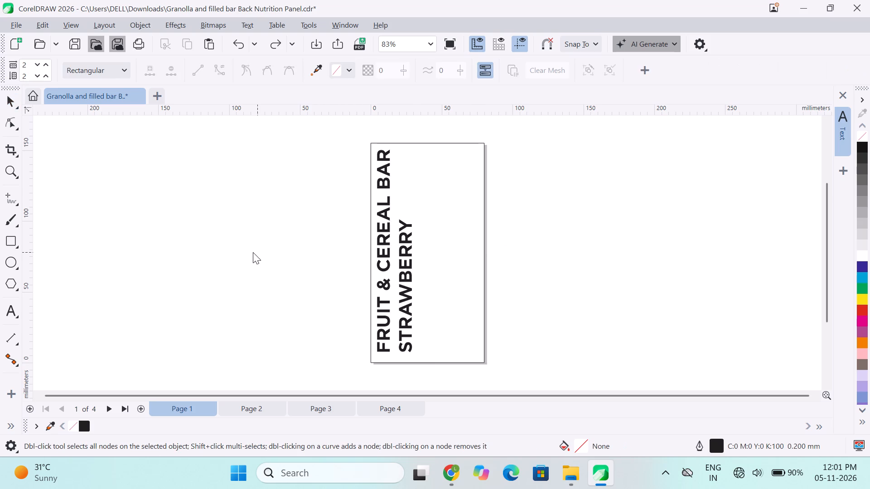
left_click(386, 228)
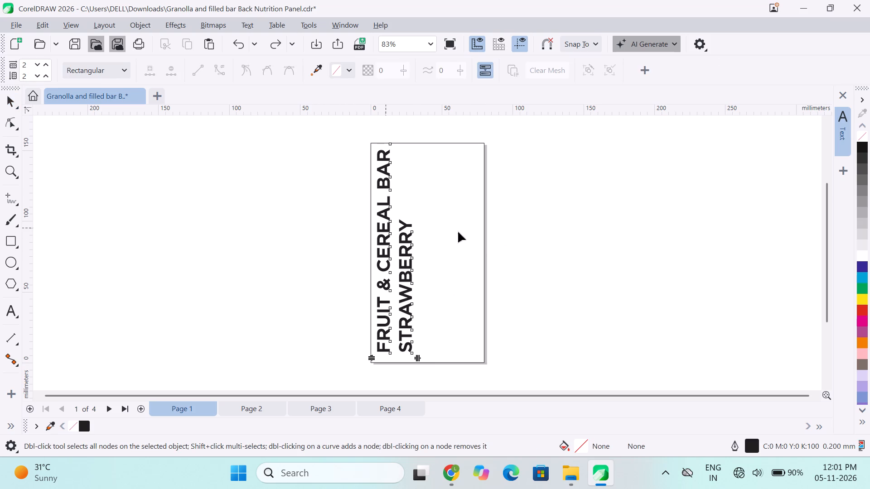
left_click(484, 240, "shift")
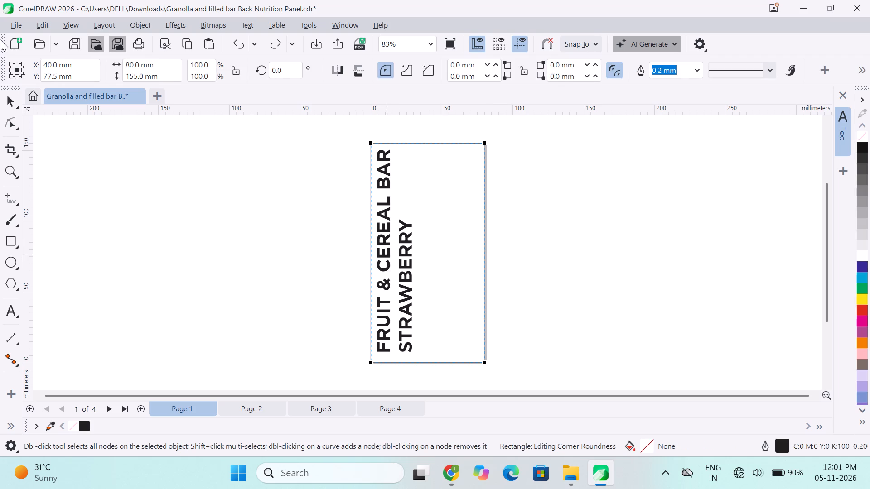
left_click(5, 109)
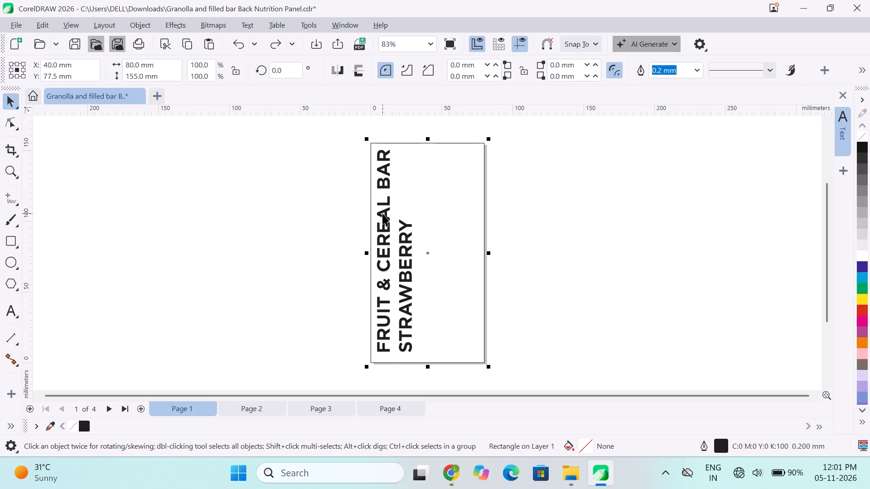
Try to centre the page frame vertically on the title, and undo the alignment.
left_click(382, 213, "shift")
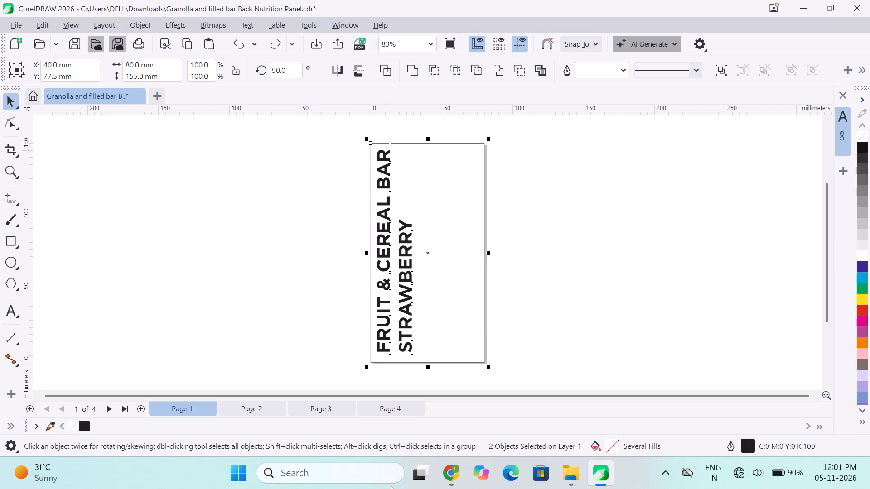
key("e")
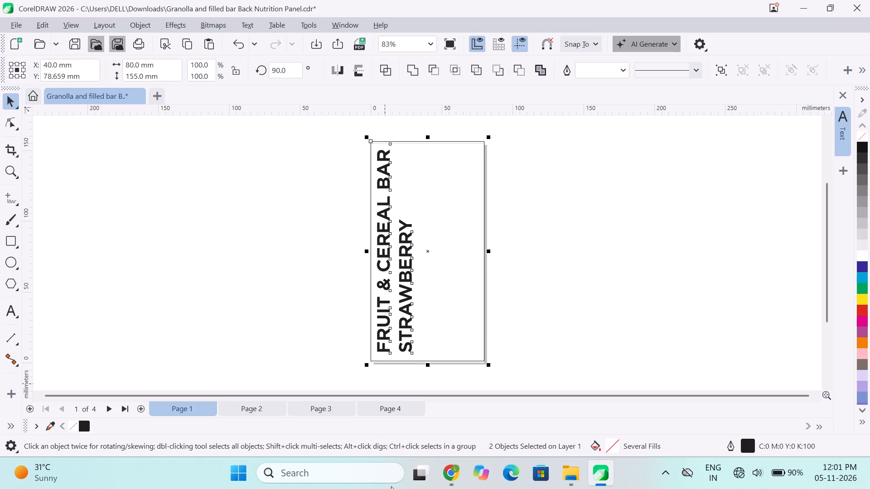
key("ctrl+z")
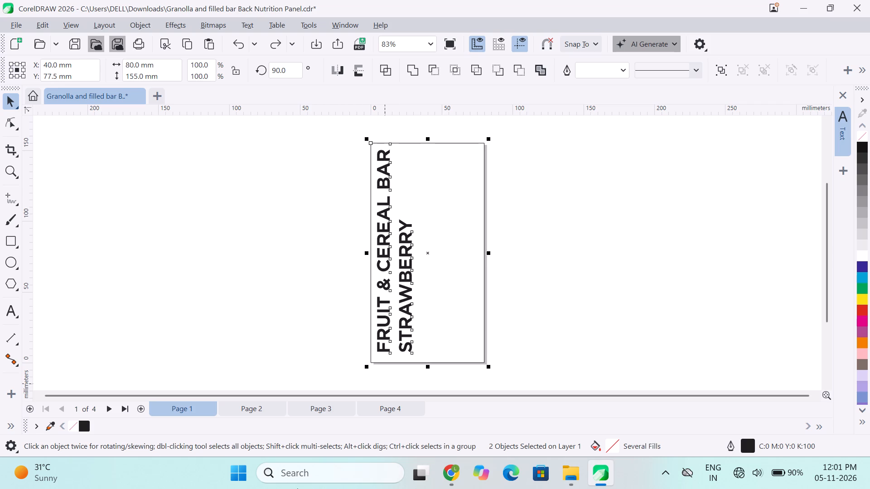
Centre the title vertically within the page frame, keeping the frame as the alignment reference.
left_click(339, 299)
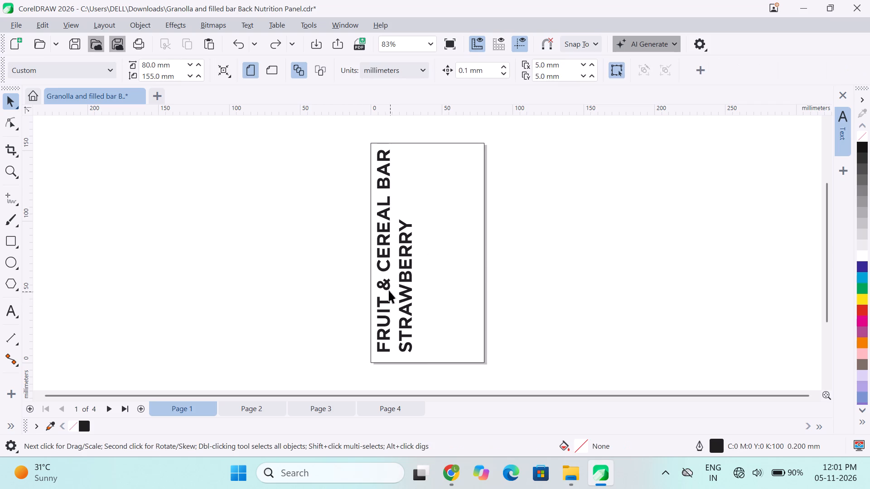
left_click(388, 289)
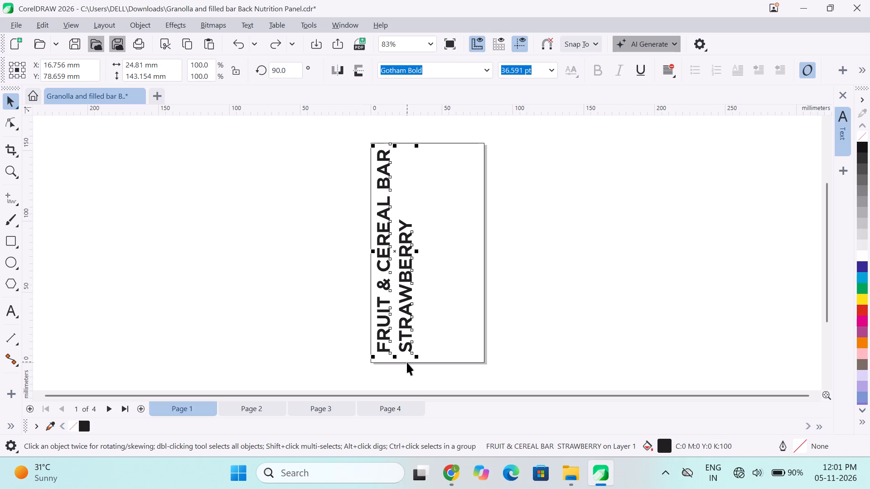
left_click(407, 362, "shift")
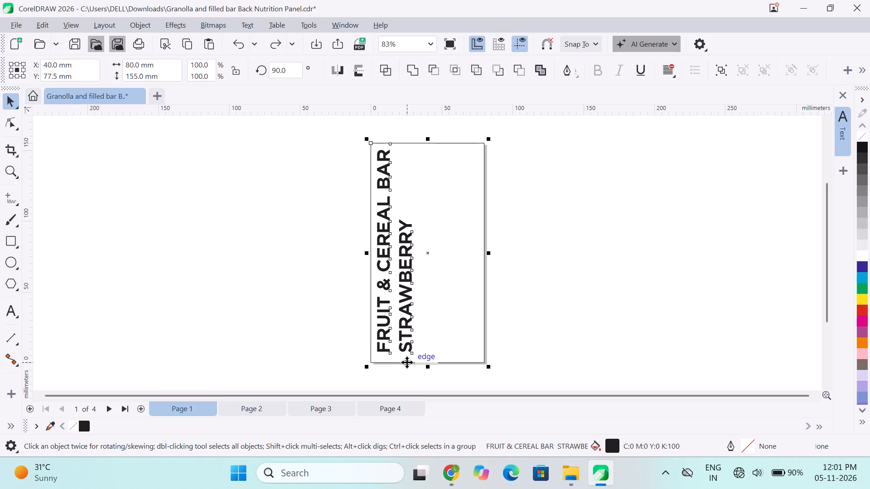
key("e")
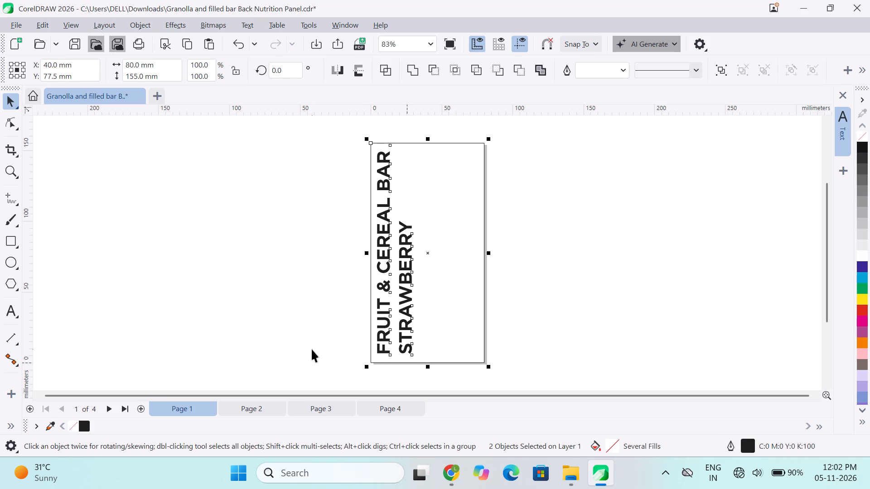
left_click(312, 349)
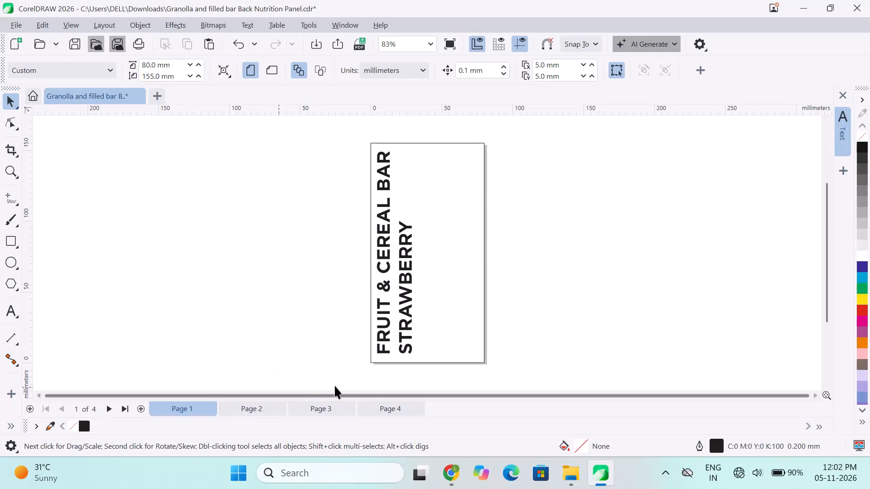
Review the nutrition panel on page 2 and compare the title page with blank page 3.
left_click(242, 403)
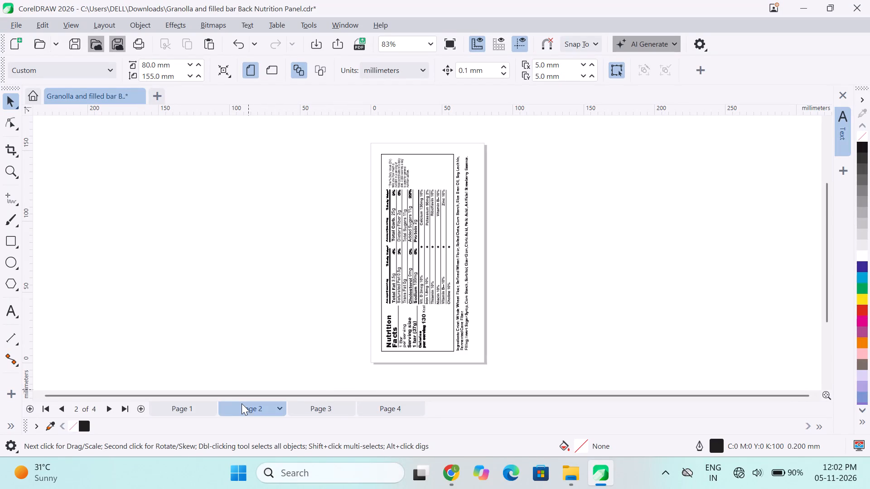
left_click(375, 406)
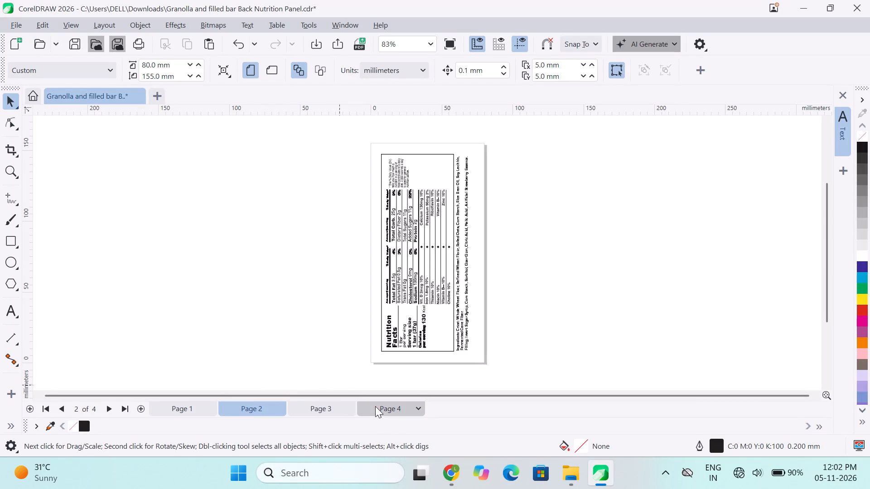
left_click(327, 411)
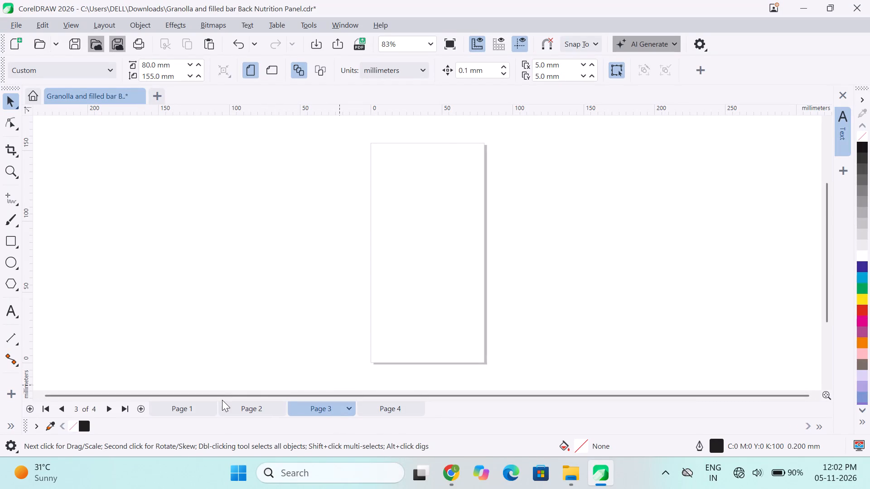
left_click(186, 412)
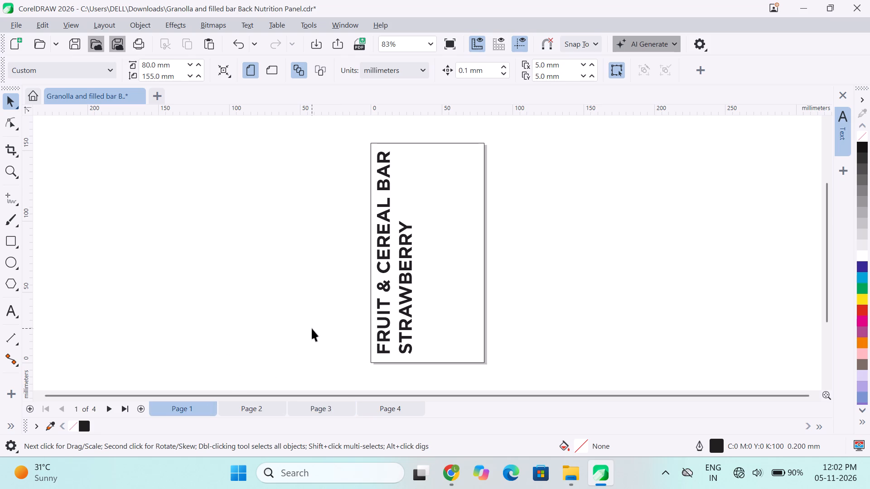
left_click(329, 403)
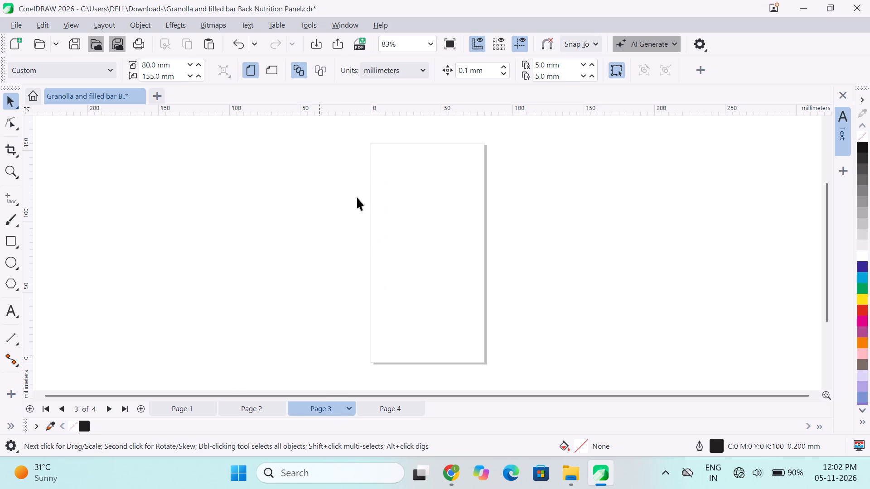
left_click(174, 411)
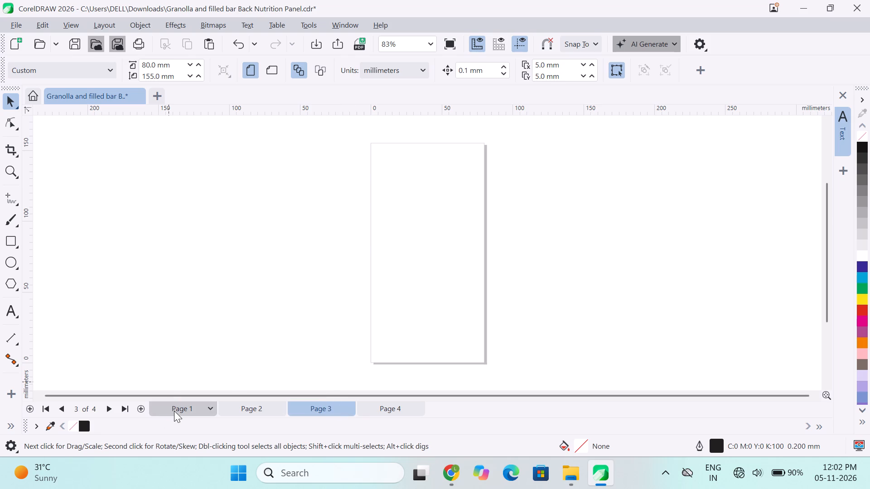
left_click(322, 409)
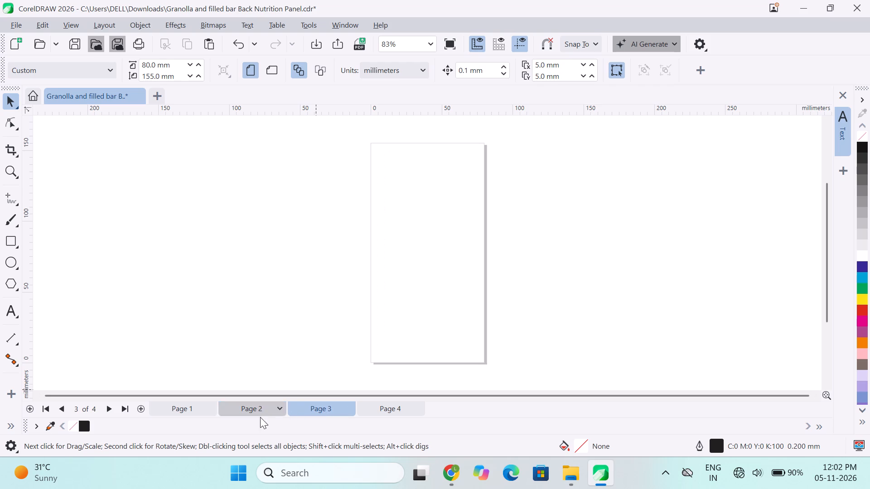
Copy the title and its page frame from page 1 and paste both onto page 3.
left_click(191, 407)
left_click_drag(362, 134, 397, 176)
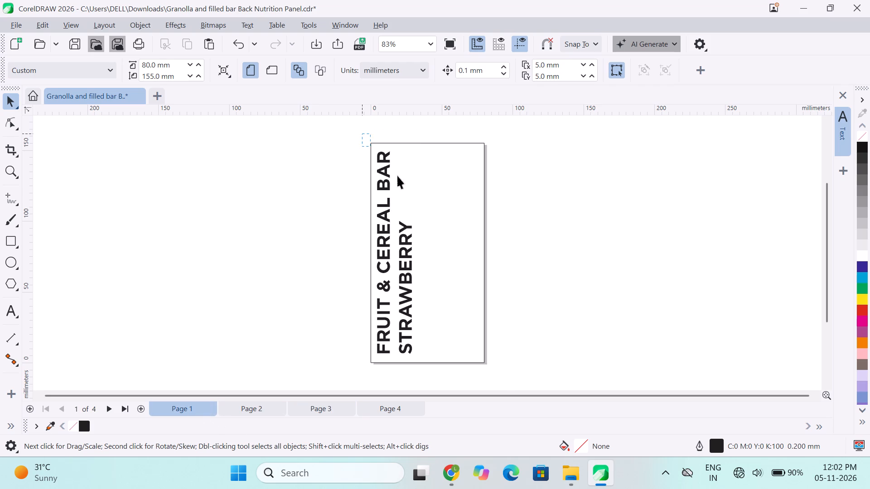
left_click_drag(397, 176, 504, 395)
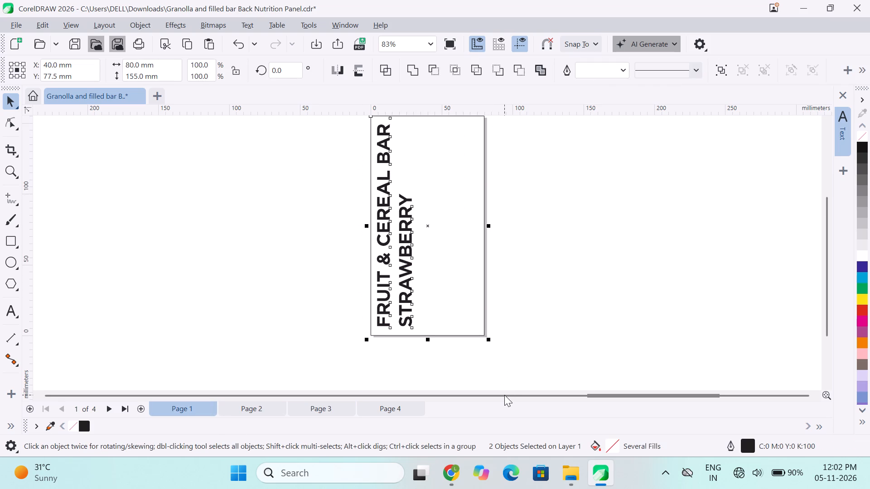
key("ctrl+c")
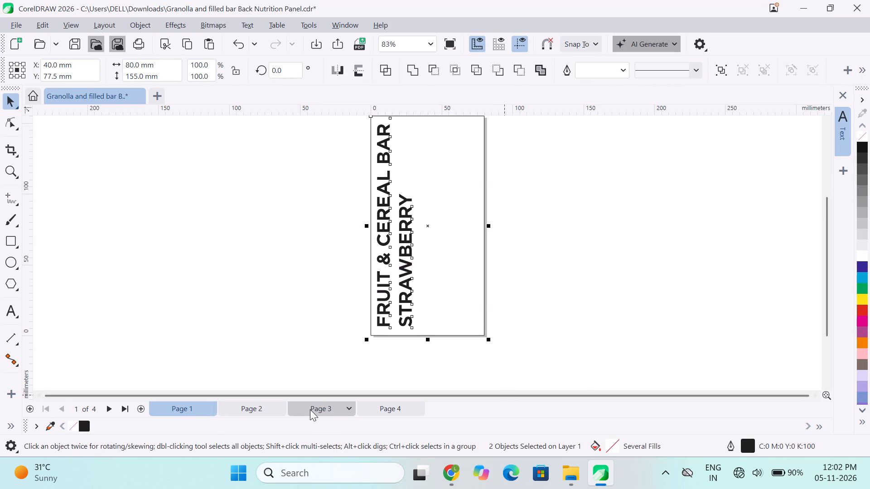
left_click(310, 409)
key("ctrl+v")
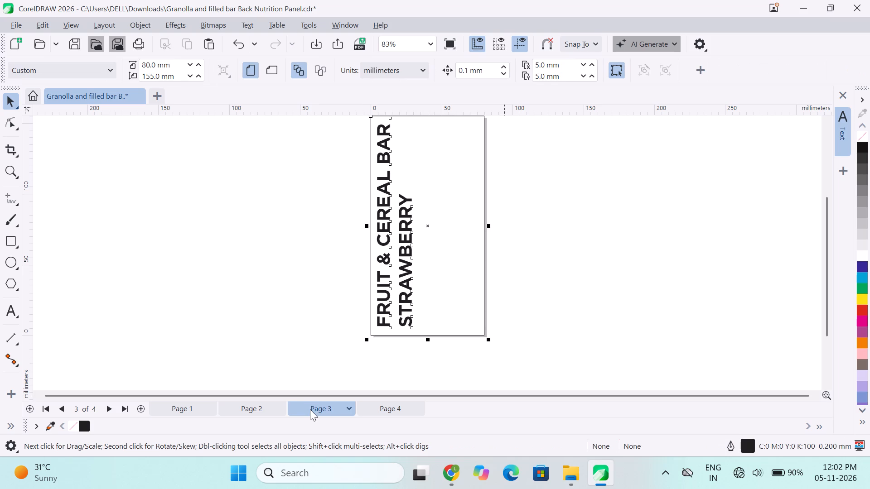
left_click(266, 341)
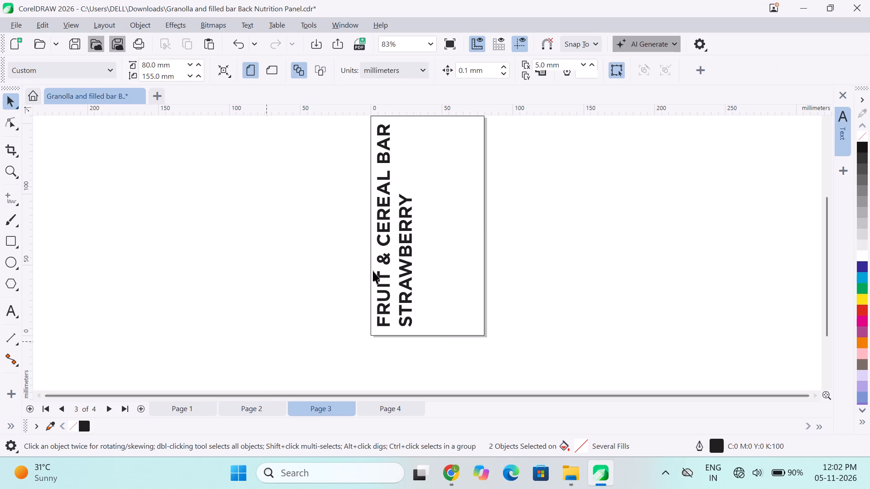
Replace the first line of the page 3 title, FRUIT & CEREAL BAR, with CHEWY GRANOLA BAR.
left_click(390, 269)
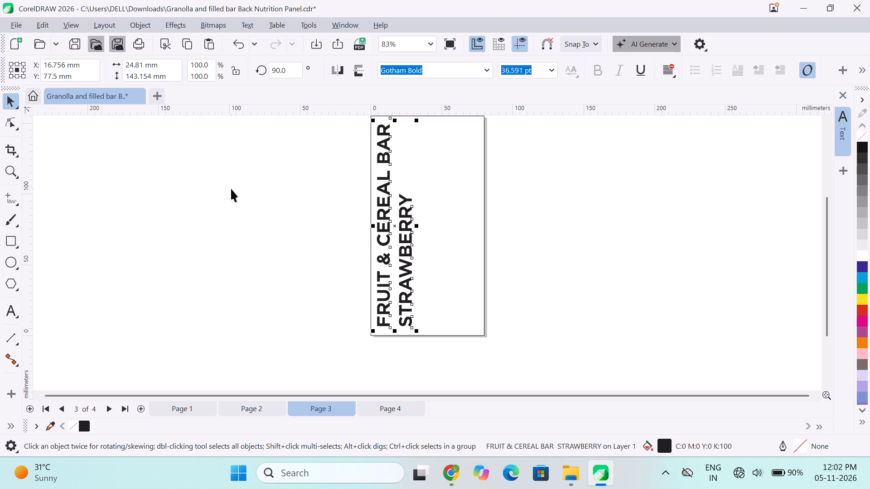
left_click(245, 245)
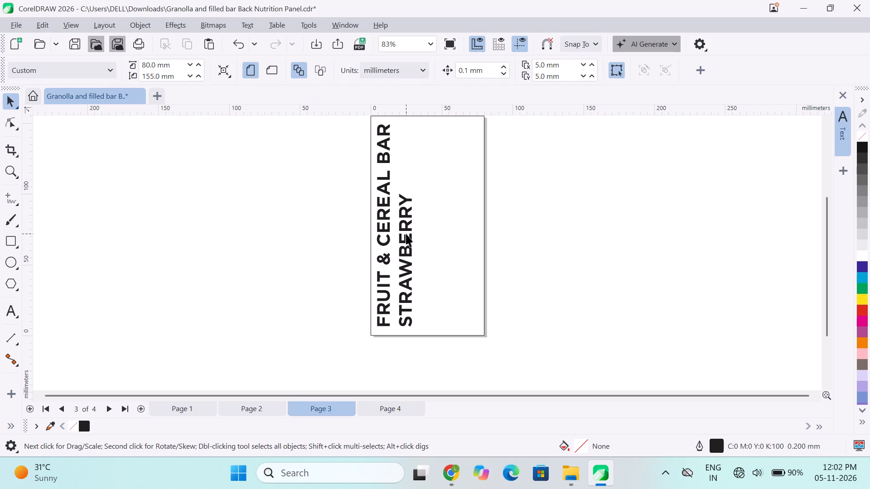
double_click(384, 229)
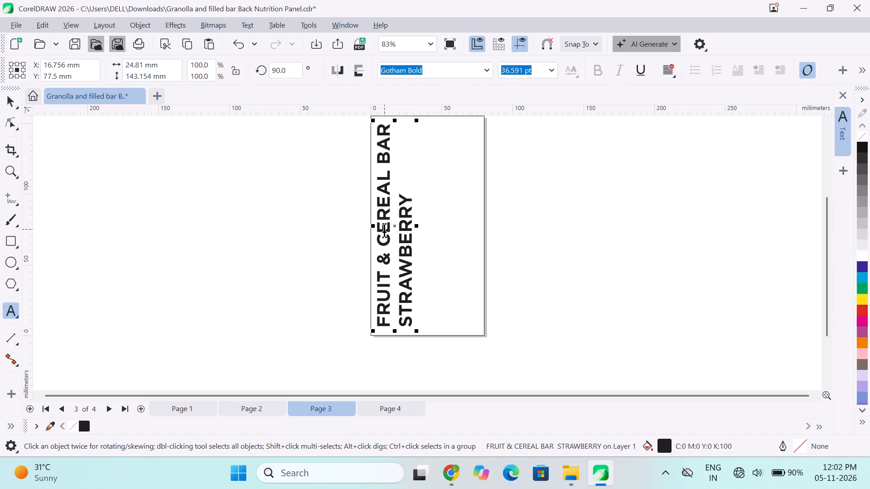
key("Right")
key("Right")
key("Right")
key("Right")
key("Right")
key("Right")
key("Right")
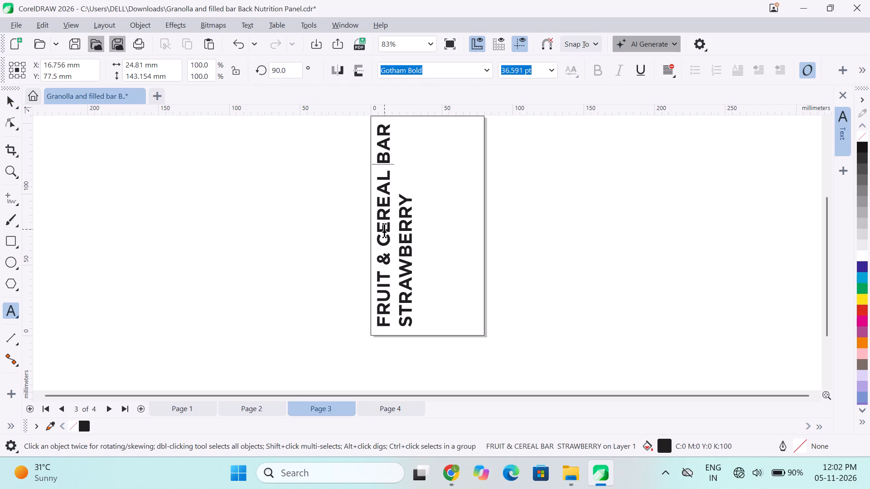
key("Right")
key("Right")
key("BackSpace")
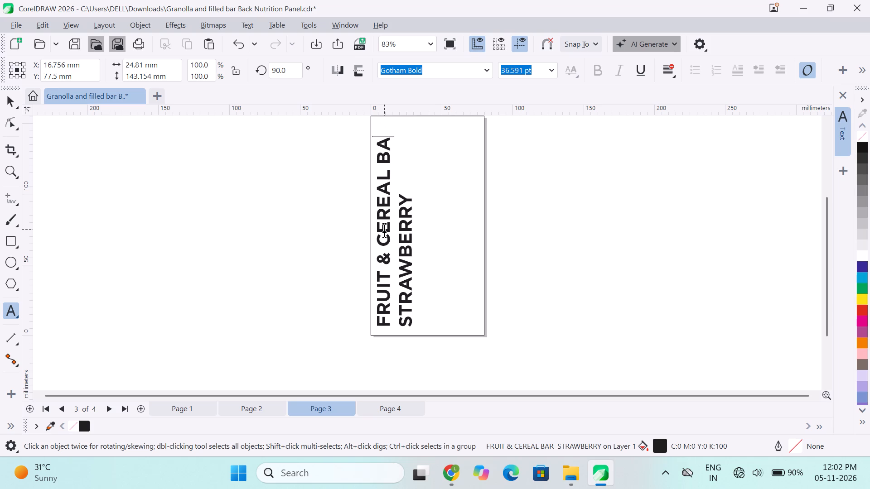
key("BackSpace")
key("BackSpace")
key("BackSpace")
key("BackSpace")
key("BackSpace")
key("BackSpace")
key("BackSpace")
key("BackSpace")
key("BackSpace")
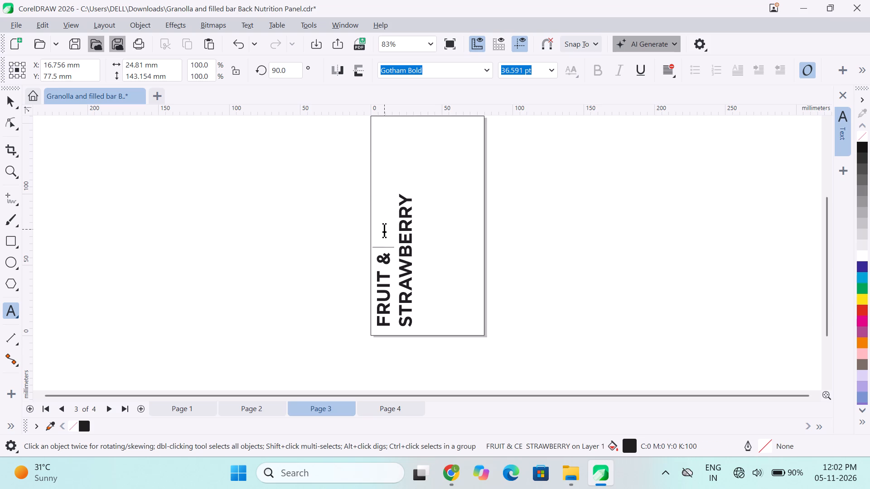
key("BackSpace")
key("BackSpace")
key("BackSpace")
key("BackSpace")
key("BackSpace")
key("BackSpace")
key("BackSpace")
key("BackSpace")
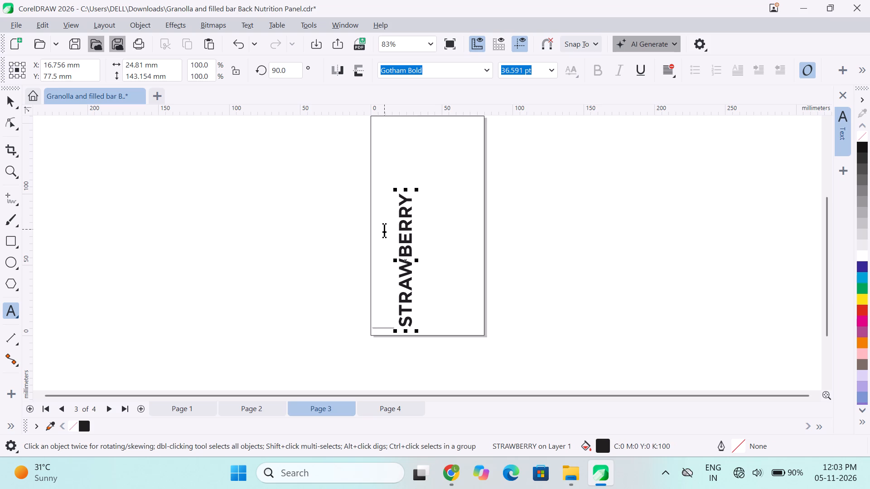
type("CH")
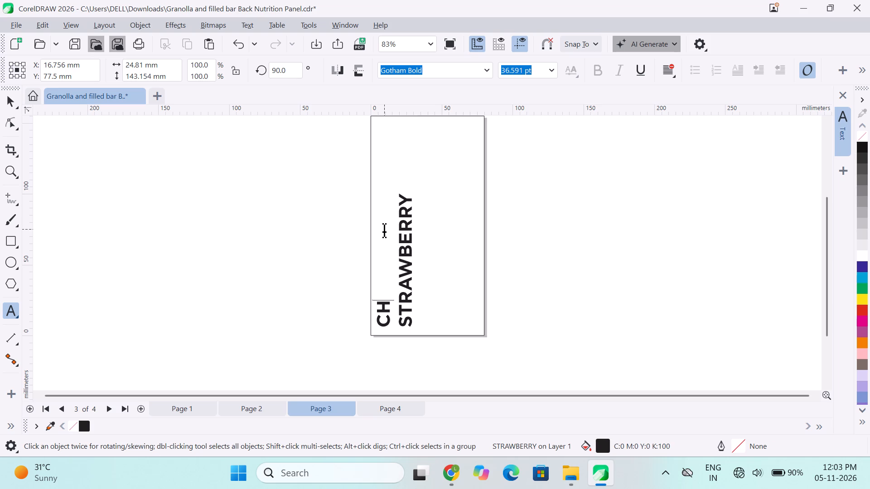
type("EW")
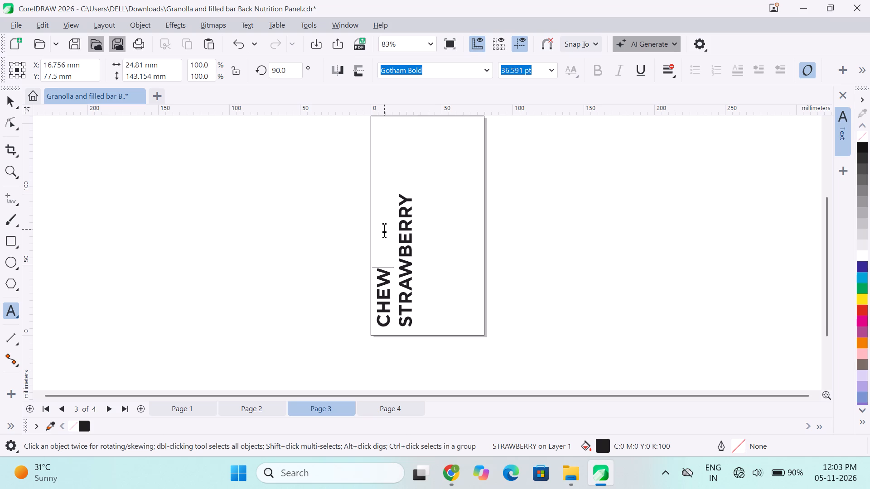
type("Y")
key("space")
type("GR")
type("AN")
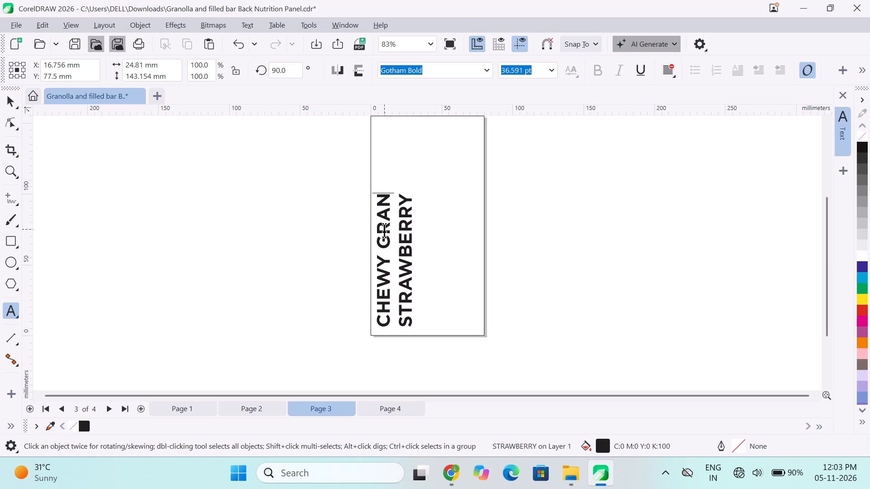
type("OL")
type("A")
key("space")
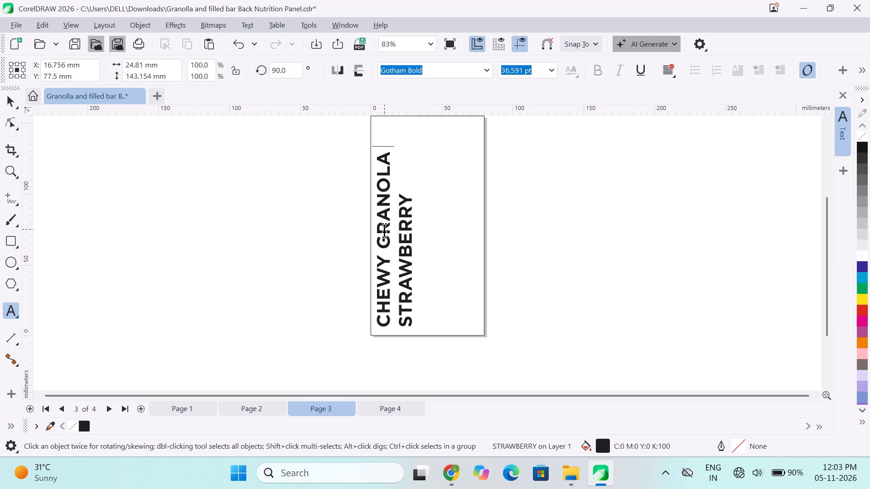
type("BAR")
left_click(289, 334)
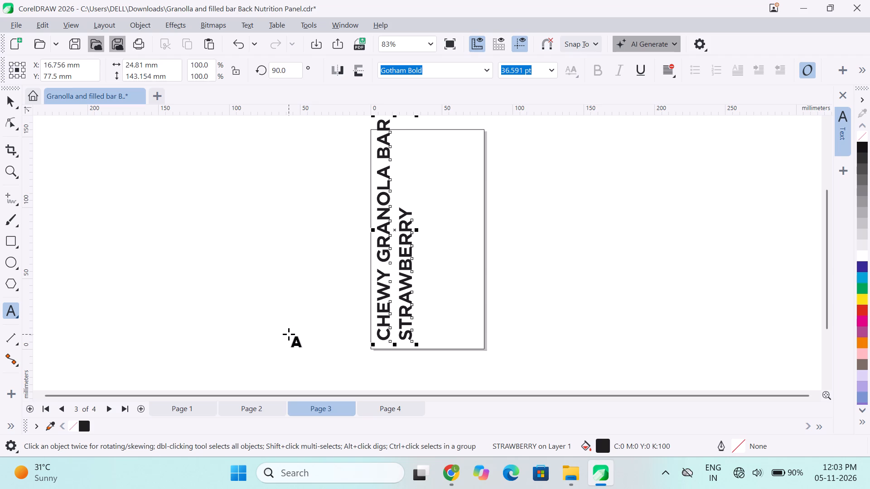
left_click(18, 97)
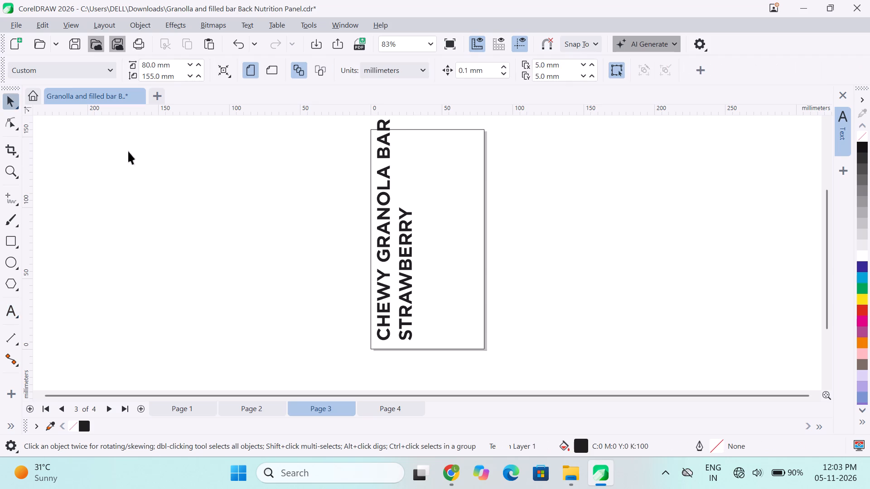
Replace the flavour line STRAWBERRY in the page 3 title with CHOCOLATE CHIP.
left_click(411, 310)
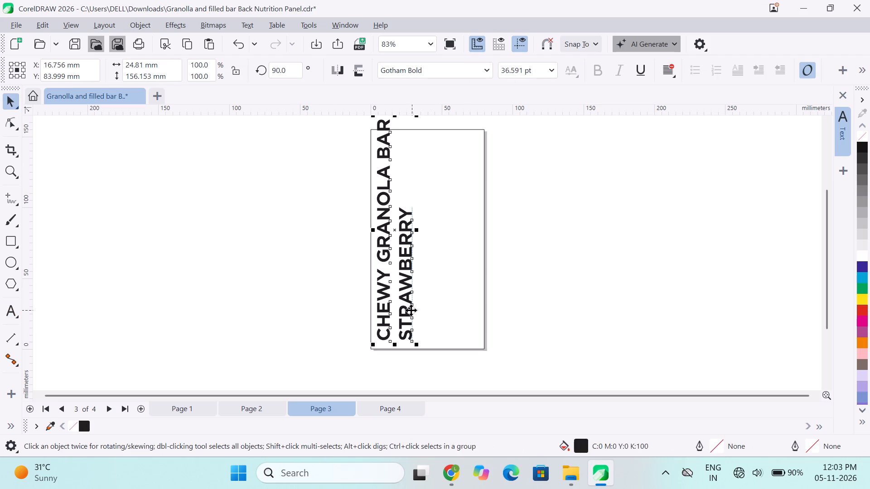
double_click(411, 310)
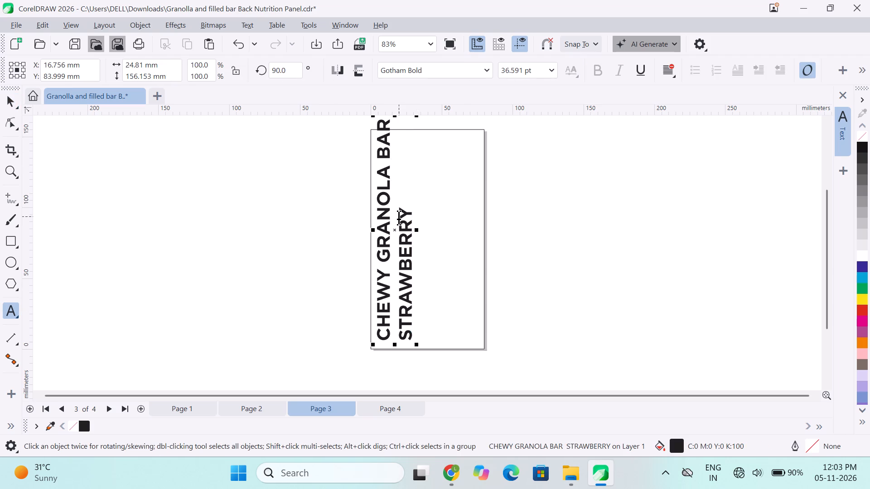
left_click(399, 216)
key("Right")
key("BackSpace")
key("BackSpace")
key("BackSpace")
key("BackSpace")
key("BackSpace")
key("BackSpace")
key("BackSpace")
key("BackSpace")
key("BackSpace")
key("BackSpace")
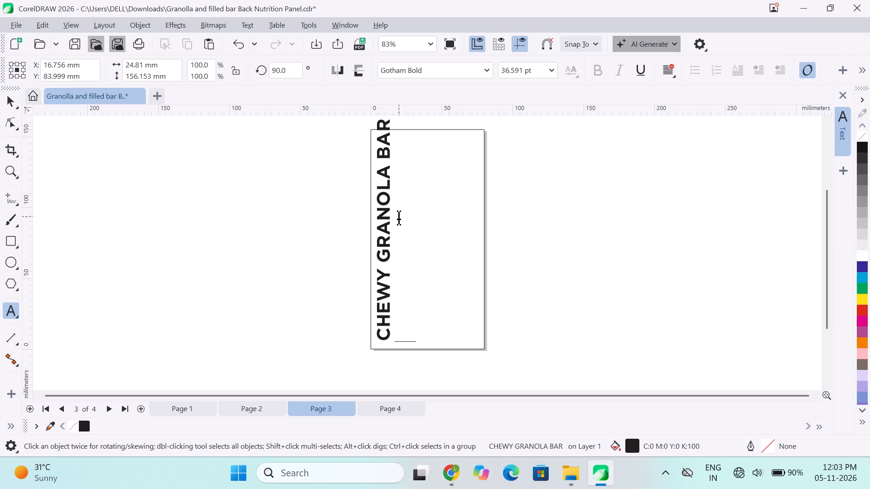
type("CH")
key("o")
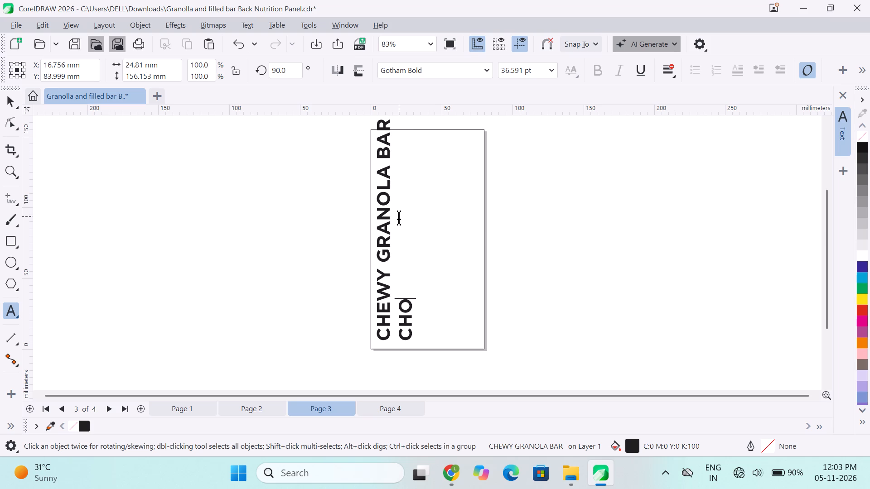
type("CO")
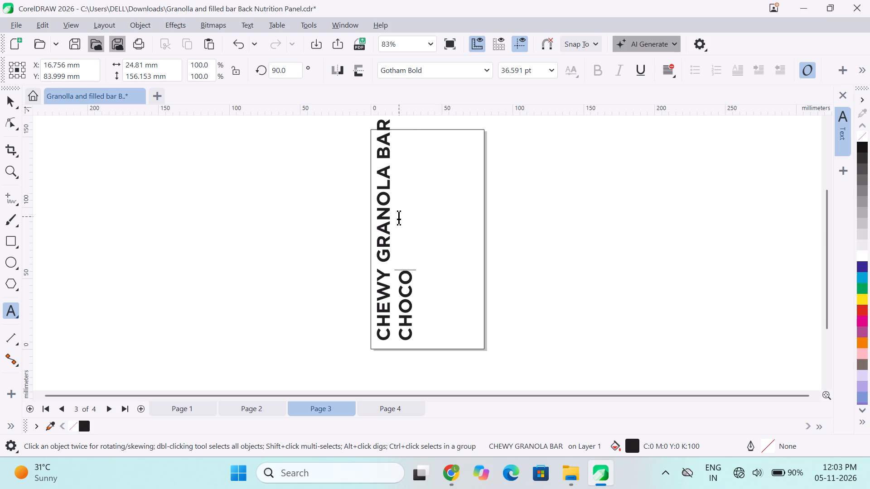
key("l")
type("AT")
key("e")
key("BackSpace")
key("BackSpace")
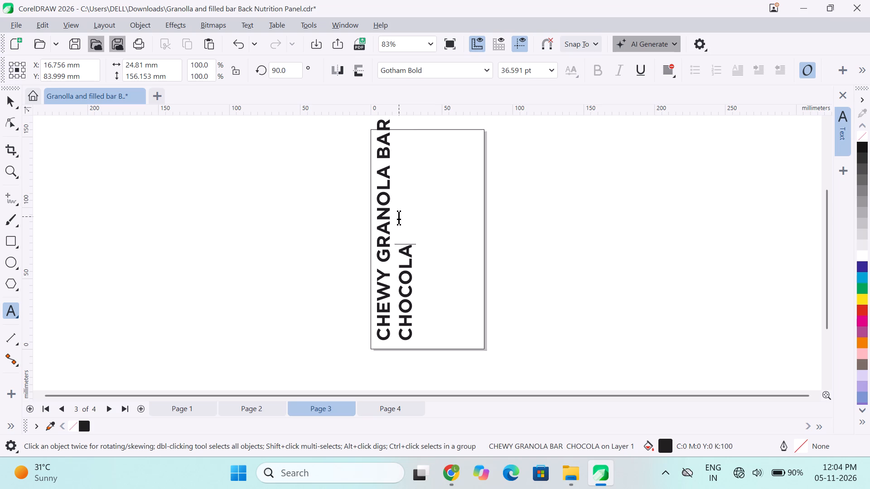
type("TE")
key("space")
type("CG")
key("BackSpace")
type("HIP")
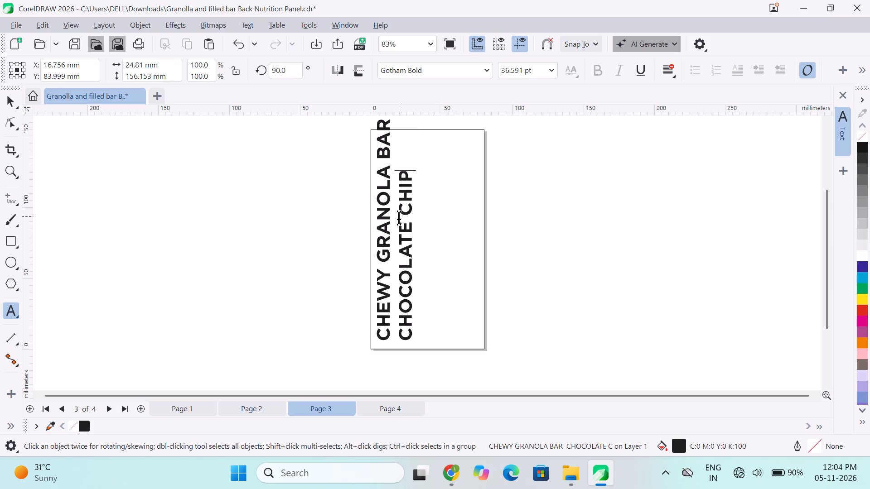
left_click(259, 230)
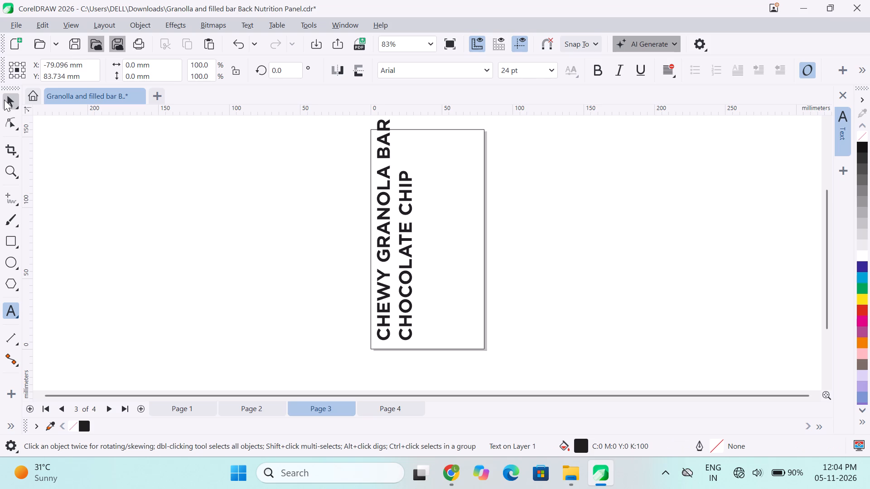
left_click(4, 100)
Scale the page 3 title down proportionally to about 34.3 pt, about 146 mm long, so it fits within the page height.
left_click(382, 201)
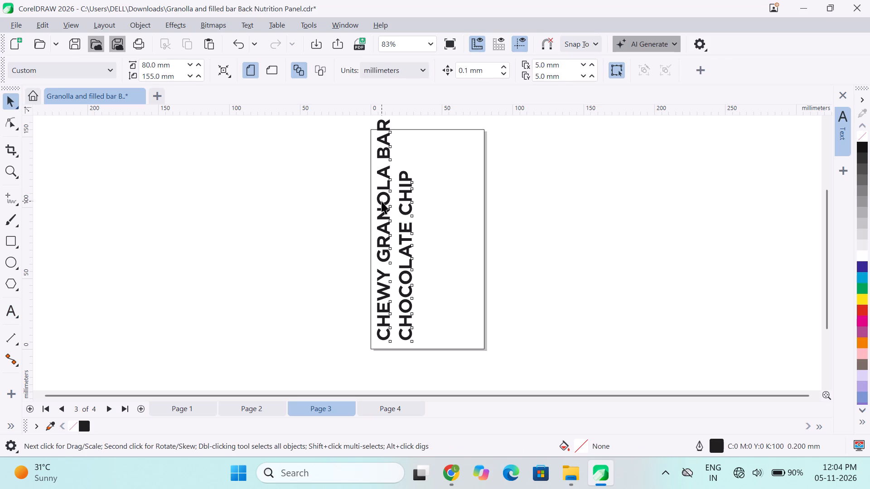
scroll(314, 205, "up", 1)
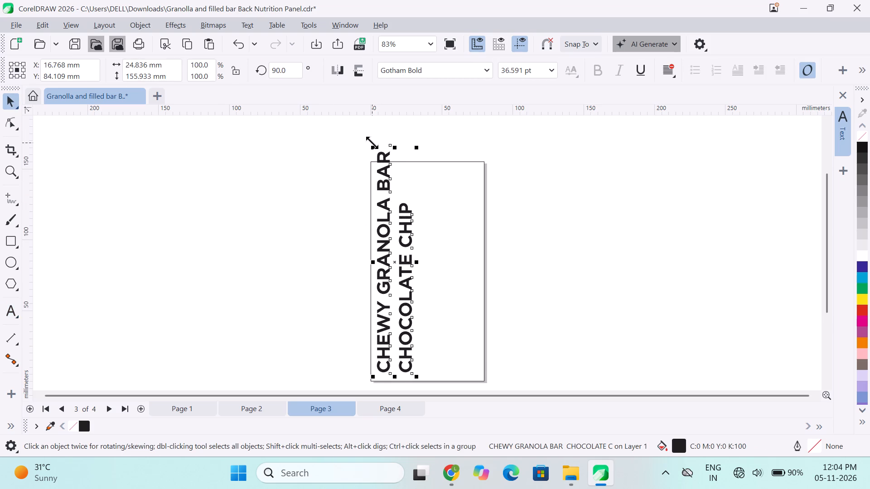
left_click_drag(372, 143, 371, 156)
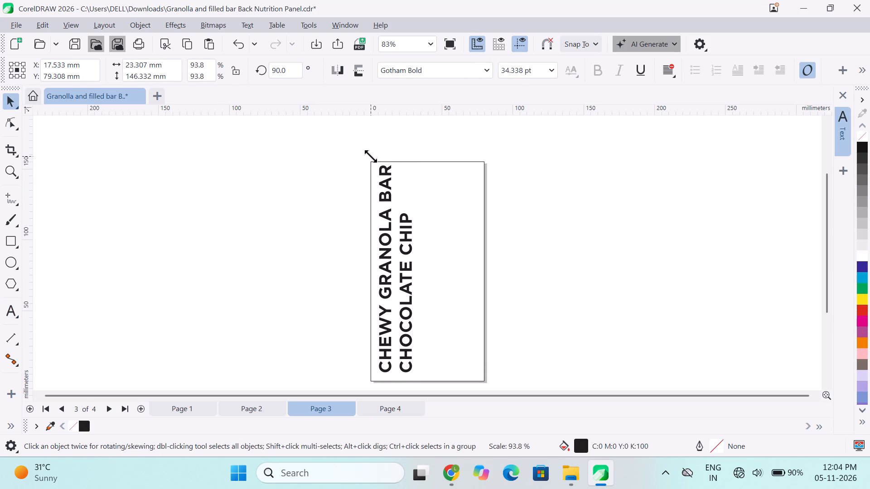
left_click_drag(371, 156, 371, 156)
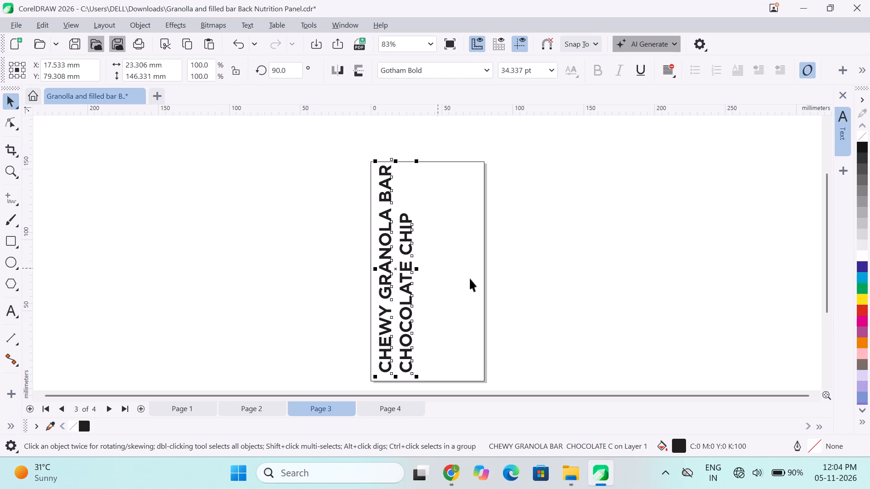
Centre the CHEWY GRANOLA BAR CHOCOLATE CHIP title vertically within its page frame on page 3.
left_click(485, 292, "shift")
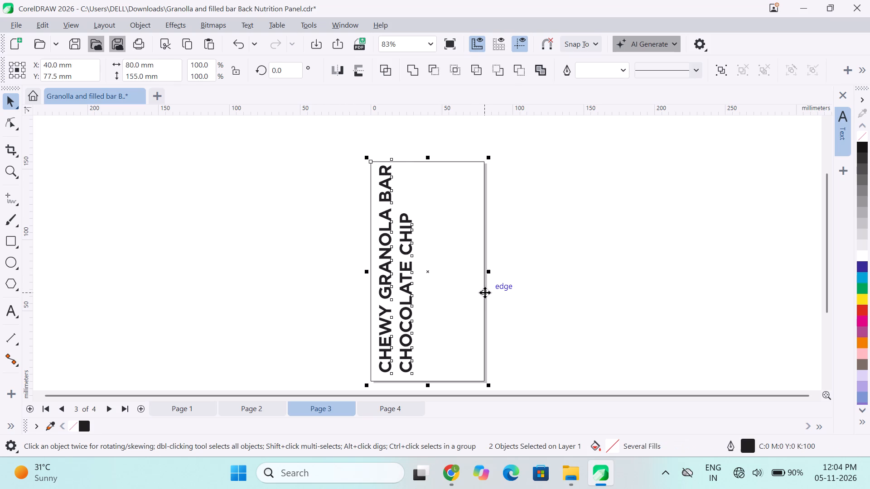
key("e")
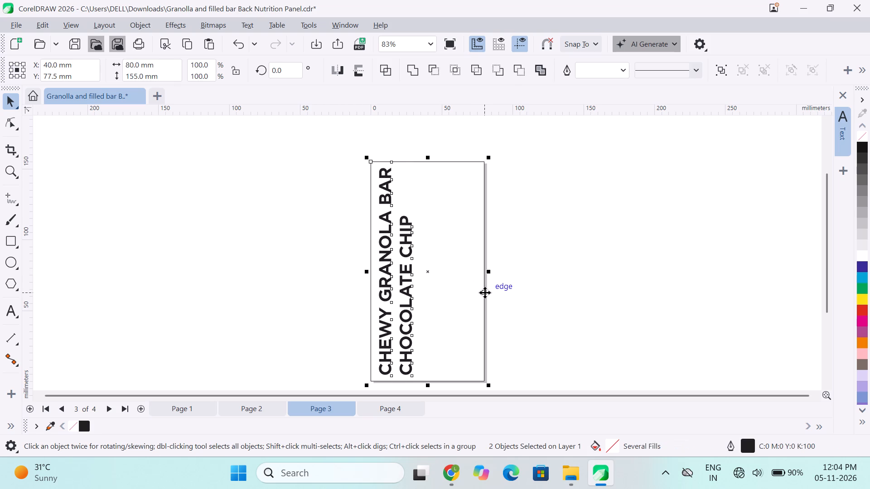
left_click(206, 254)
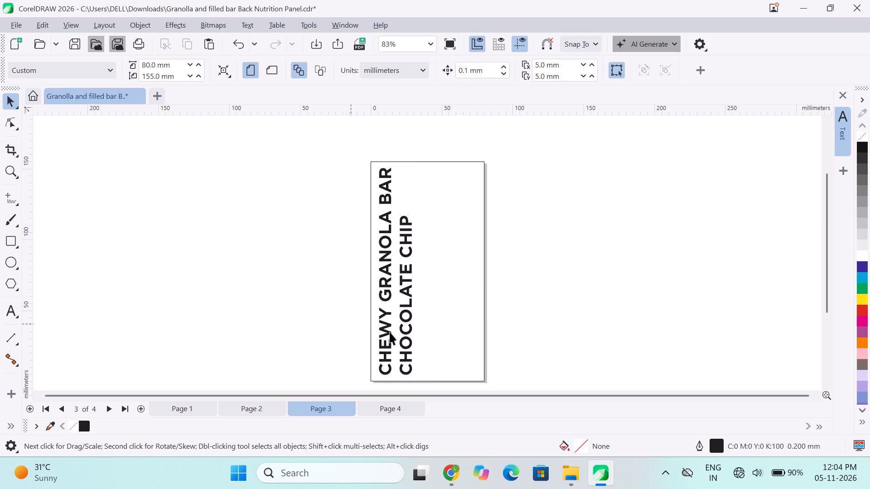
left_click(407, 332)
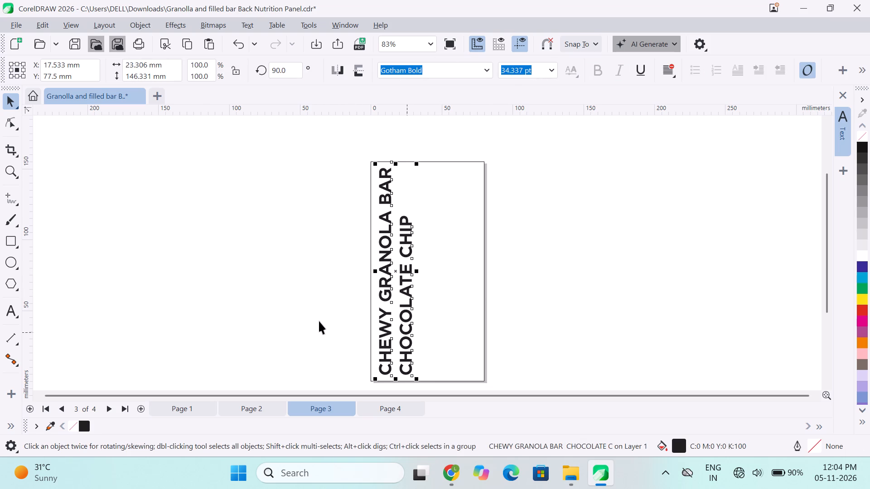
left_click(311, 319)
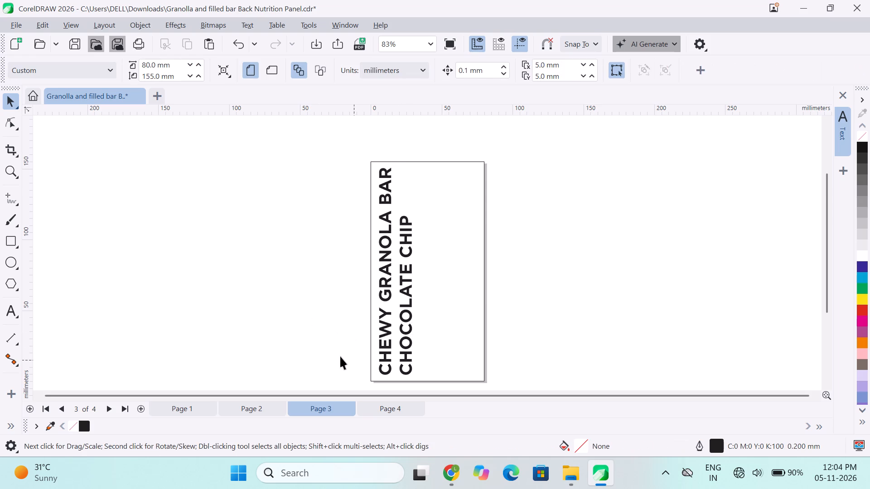
Compare with the page 1 title, and scale the page 3 title down proportionally to about 26.5 pt, about 113 mm long.
left_click(188, 409)
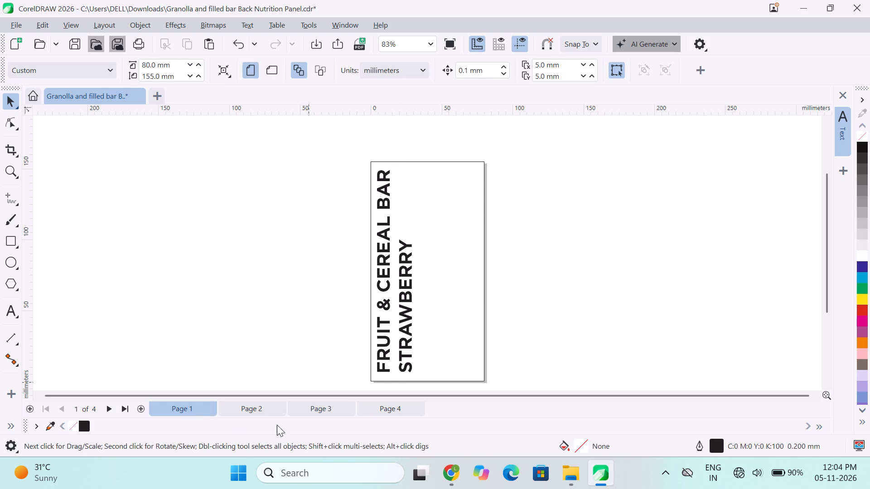
left_click(310, 415)
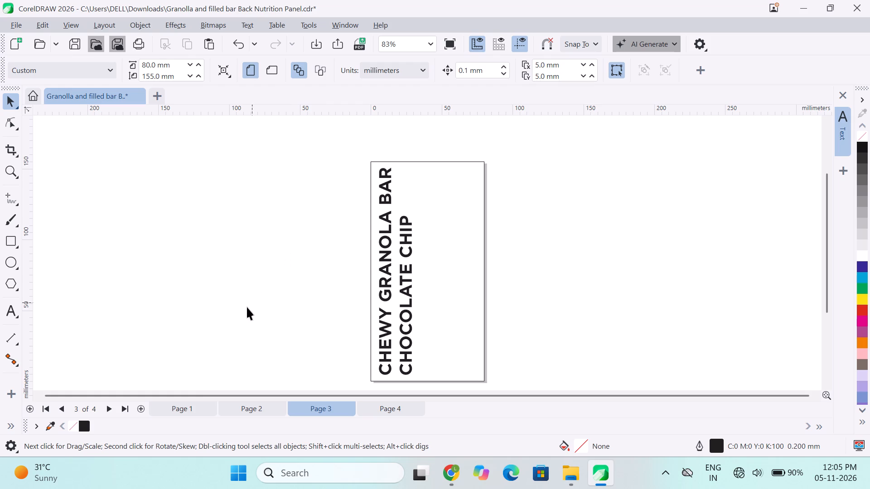
left_click(185, 405)
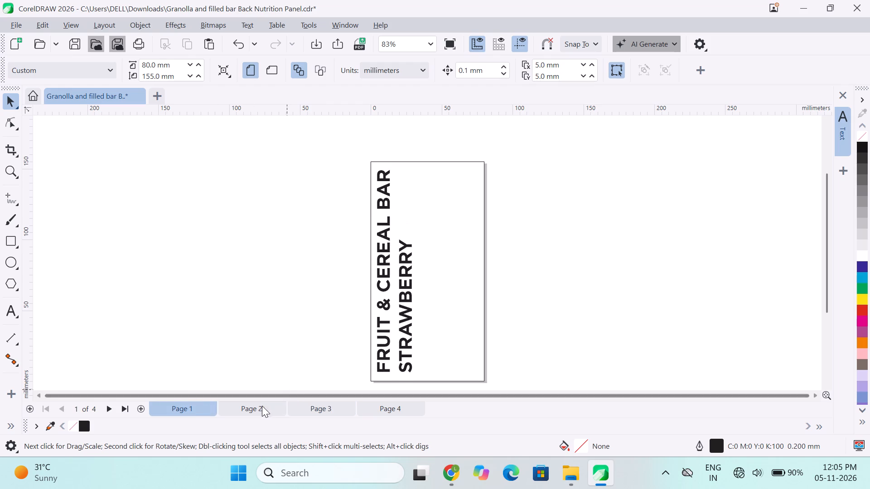
left_click(326, 412)
left_click(401, 323)
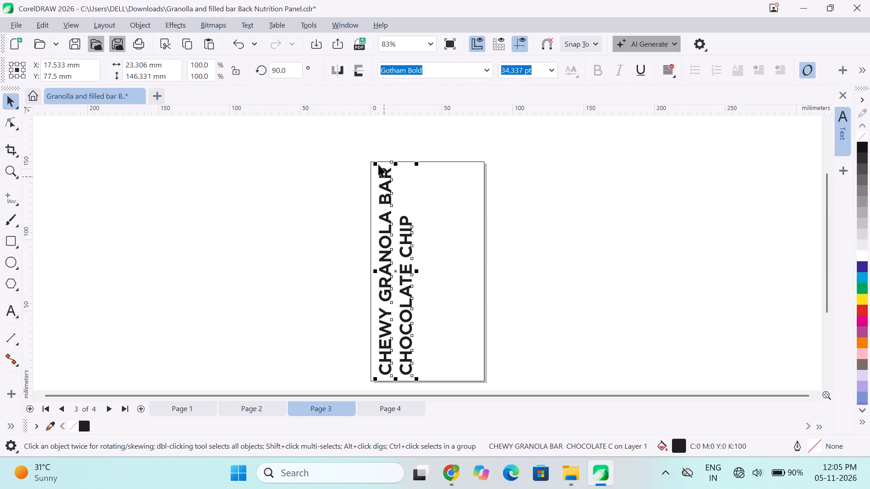
left_click_drag(375, 165, 377, 212)
left_click(287, 255)
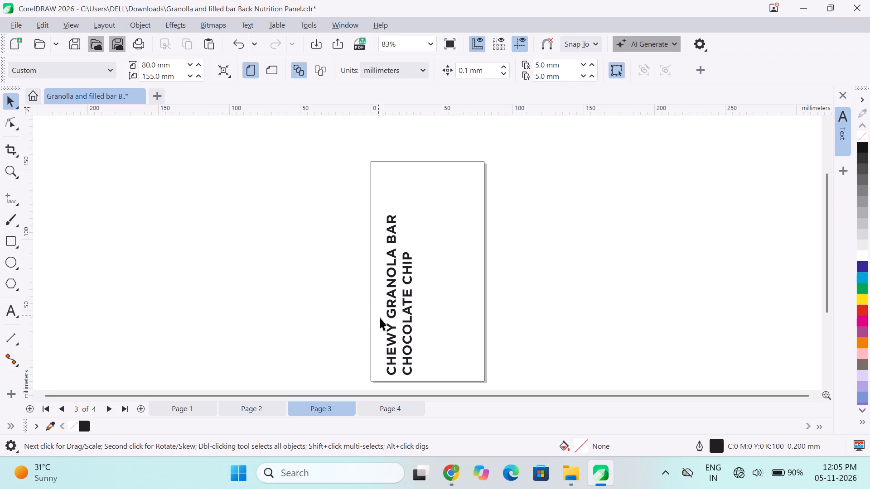
Centre the reduced CHEWY GRANOLA BAR CHOCOLATE CHIP title vertically within the page 3 frame.
left_click(392, 316)
left_click(487, 323, "shift")
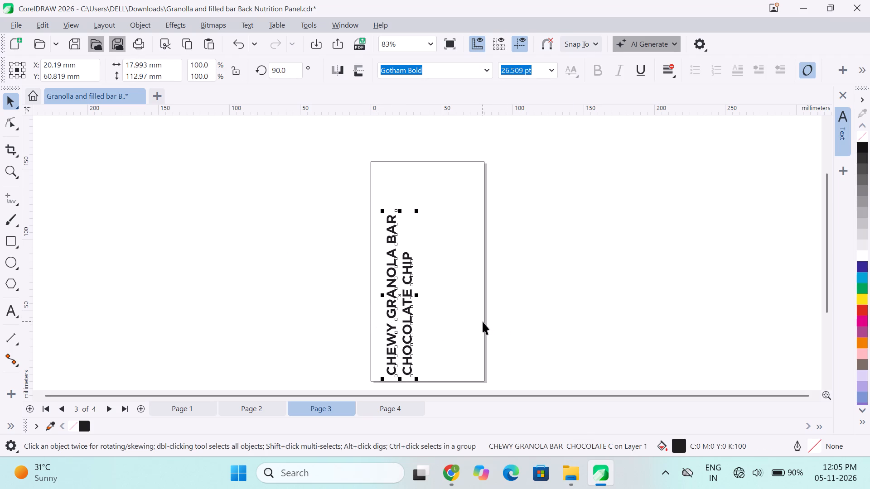
left_click(483, 321, "shift")
key("e")
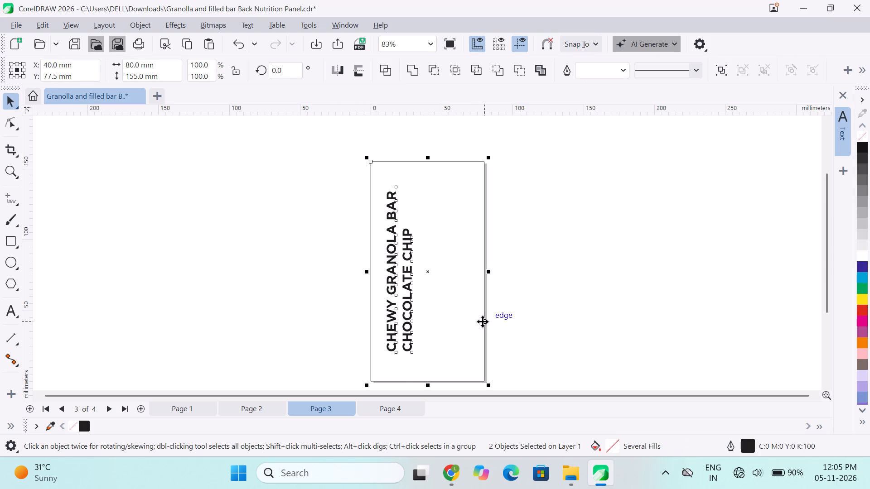
left_click(226, 274)
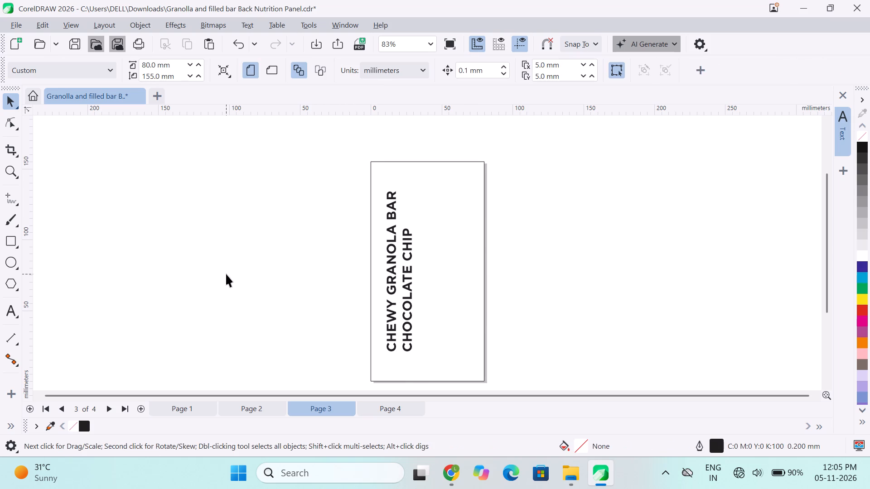
left_click(226, 274)
Compare the size of the page 3 title with that of the FRUIT & CEREAL BAR title on page 1.
left_click(388, 316)
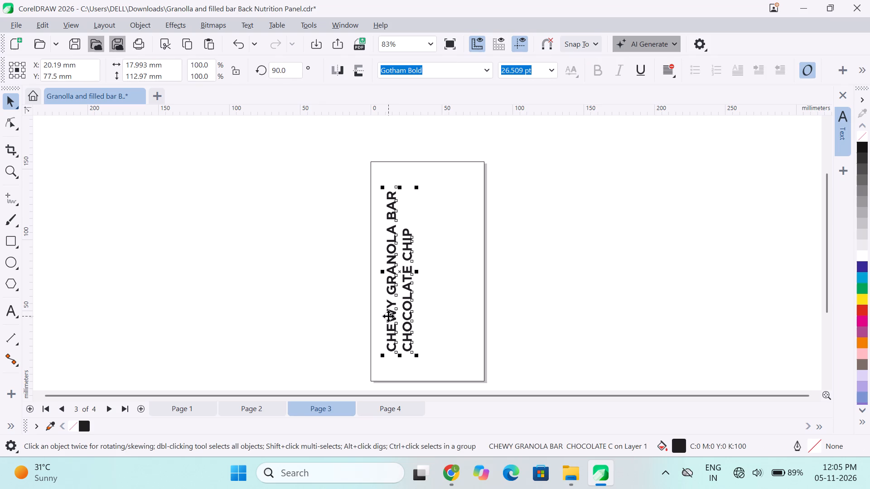
left_click(338, 318)
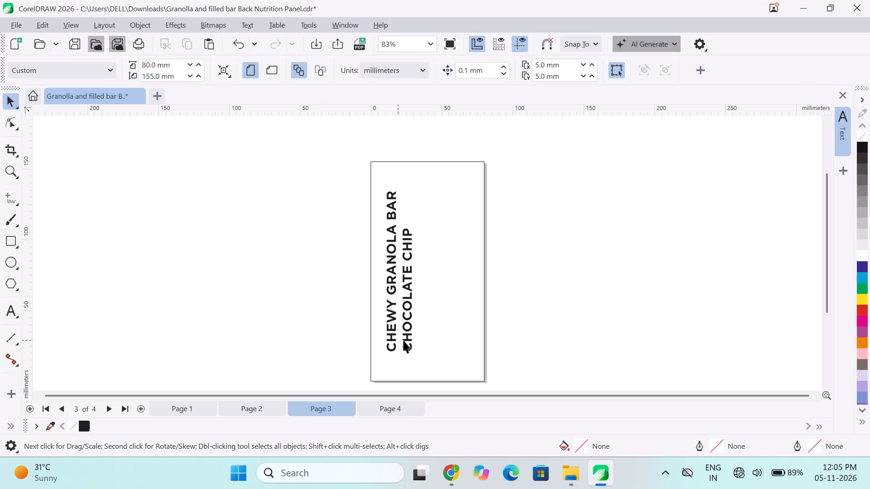
left_click(406, 340)
double_click(406, 340)
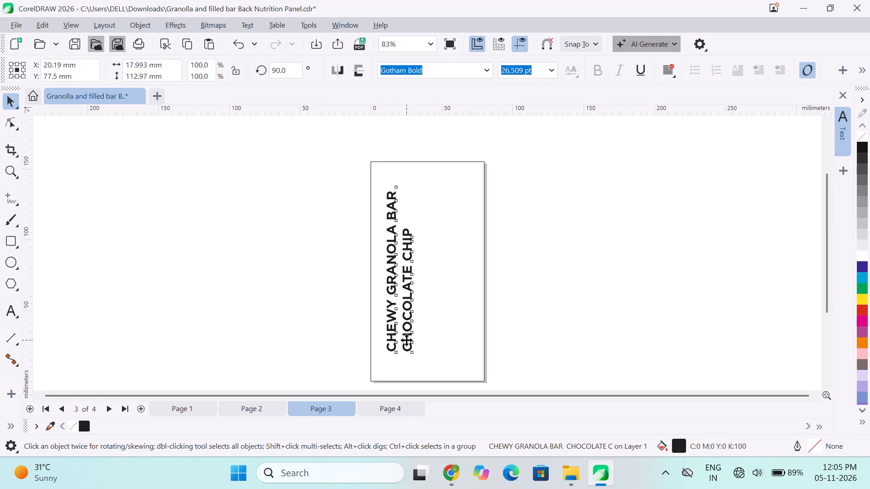
left_click(174, 411)
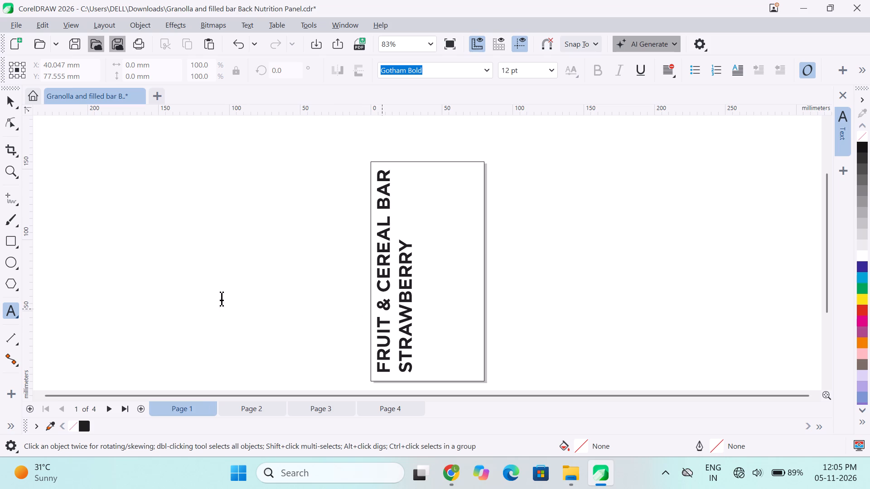
left_click(16, 102)
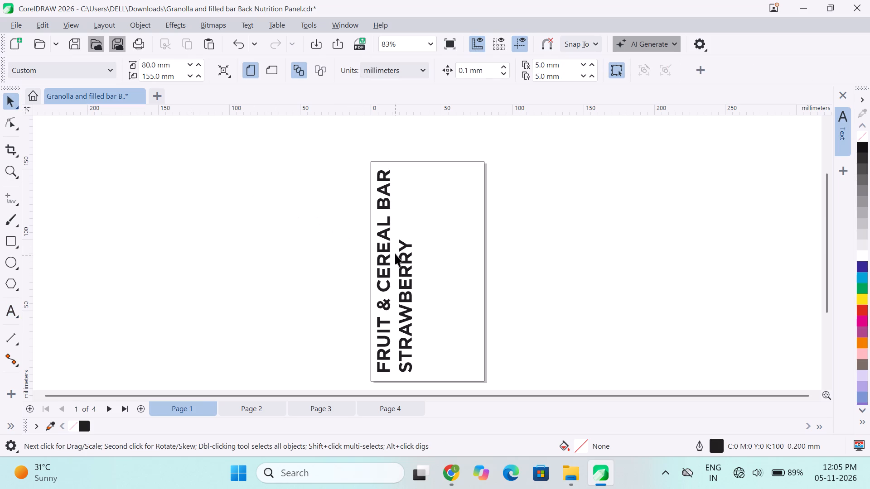
left_click(404, 322)
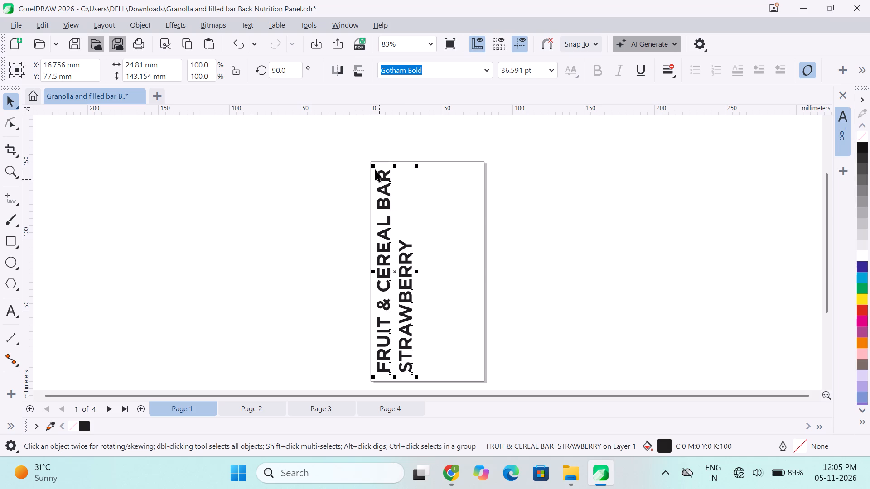
Copy the page 3 title's font size, 26.509 pt, and apply it to the FRUIT & CEREAL BAR STRAWBERRY title on page 1.
left_click(320, 408)
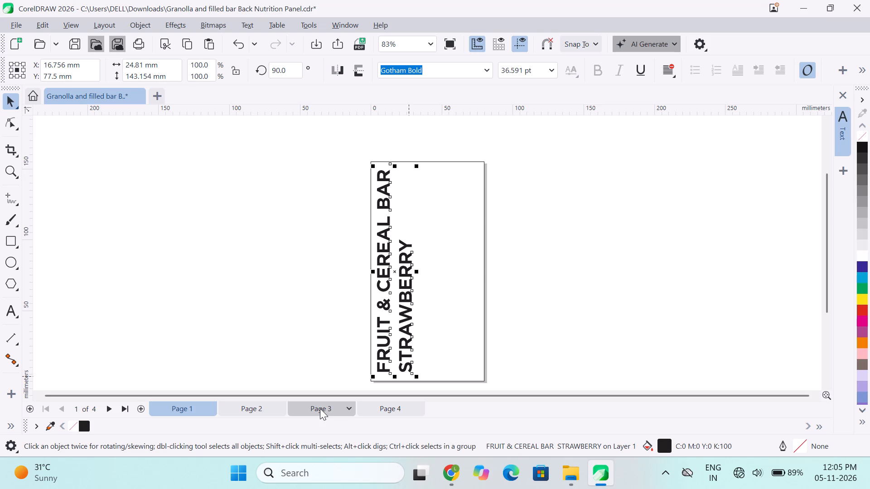
left_click(390, 304)
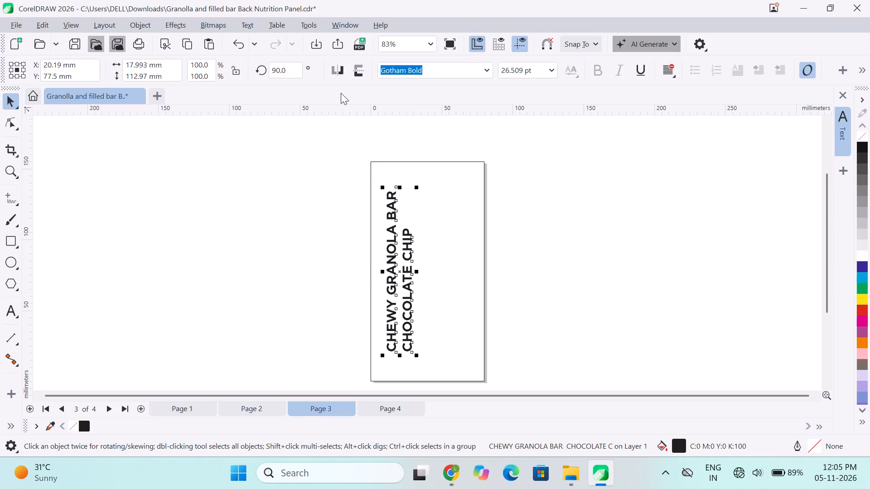
double_click(507, 72)
key("ctrl+c")
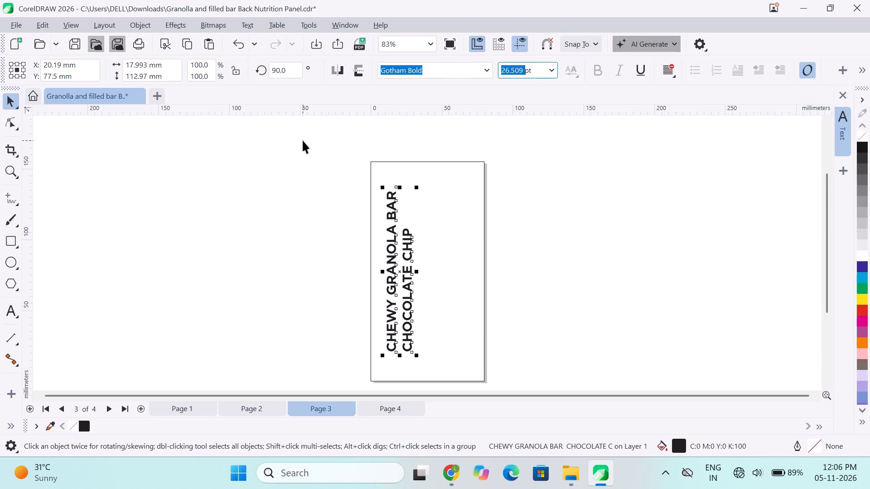
left_click(177, 407)
left_click(405, 299)
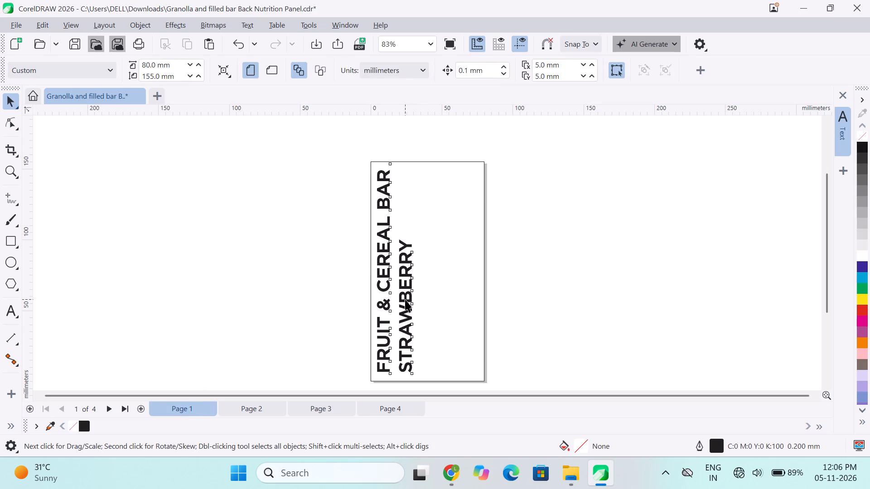
left_click(515, 71)
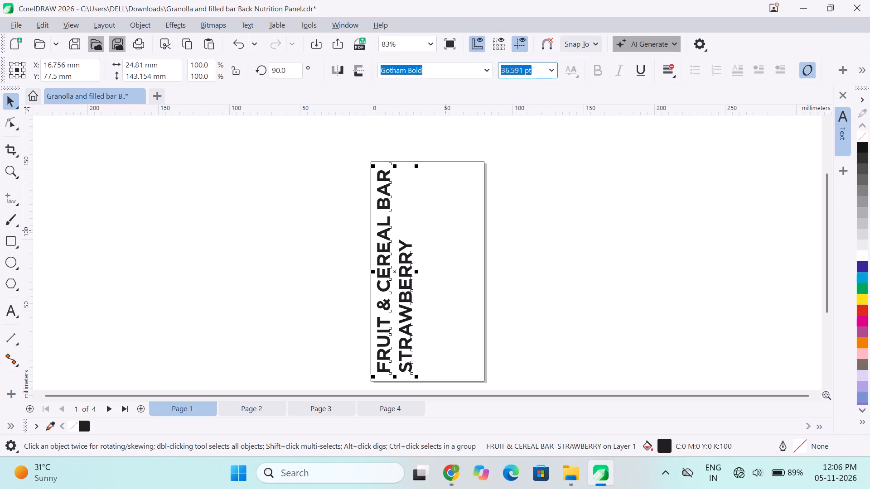
key("ctrl+v")
left_click(366, 126)
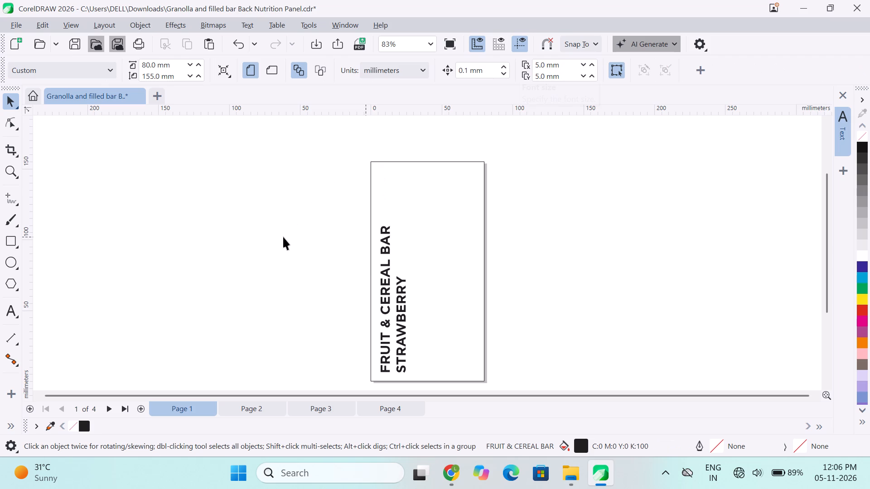
Centre the FRUIT & CEREAL BAR STRAWBERRY title vertically within its page frame on page 1.
left_click(396, 324)
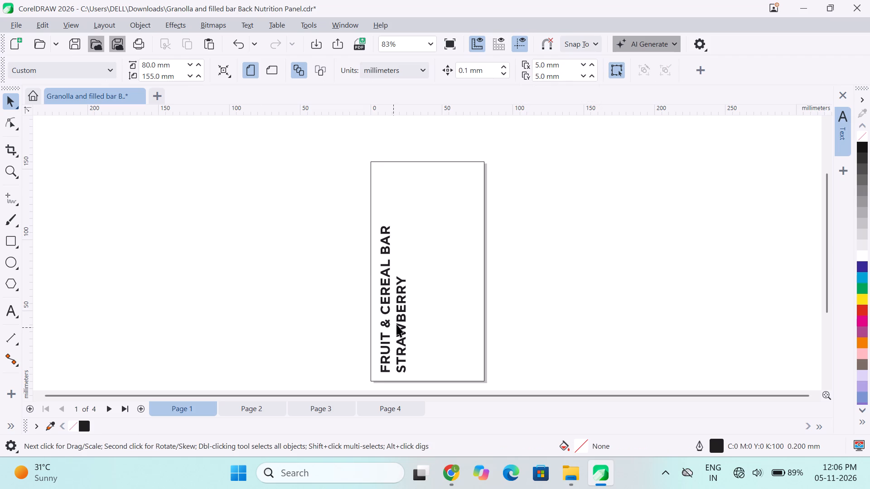
left_click(484, 326, "shift")
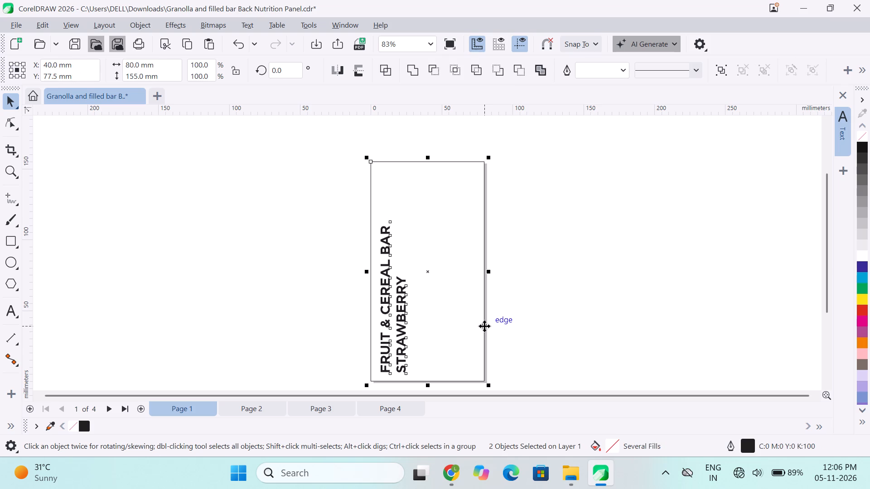
key("e")
left_click(225, 335)
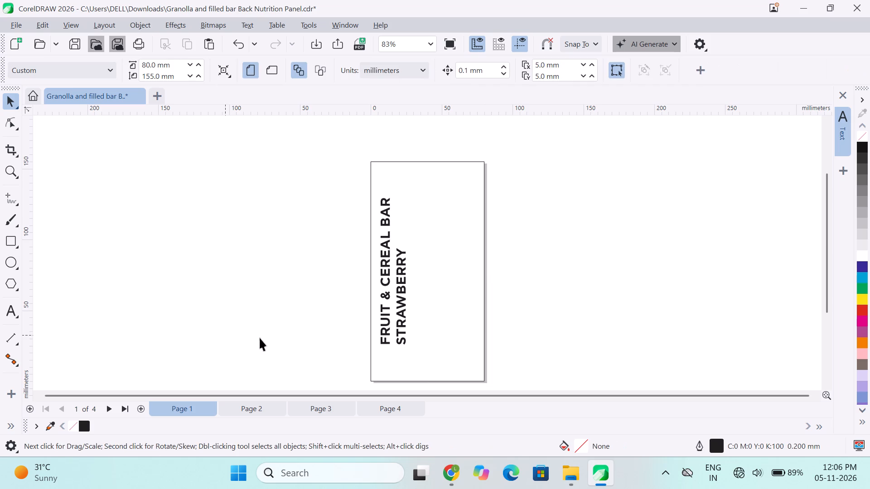
left_click(262, 337)
Compare the title's position inside the frame on page 3 with that of the title on page 1.
left_click(316, 415)
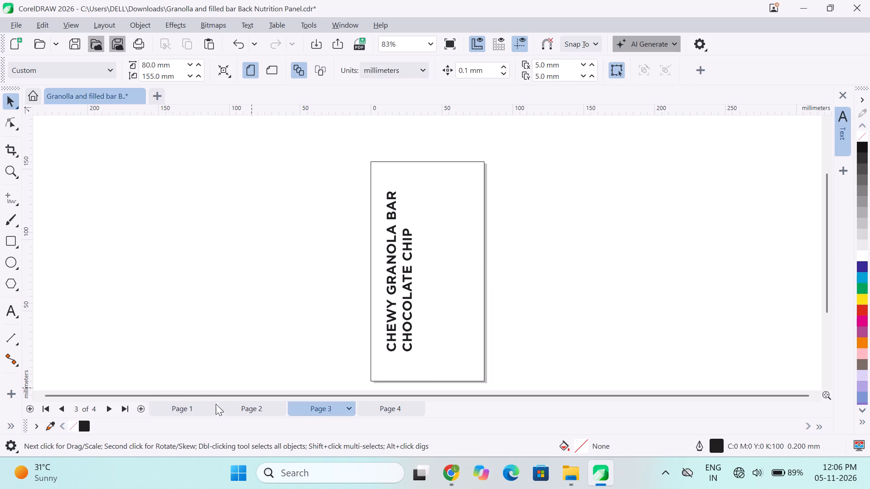
left_click(196, 402)
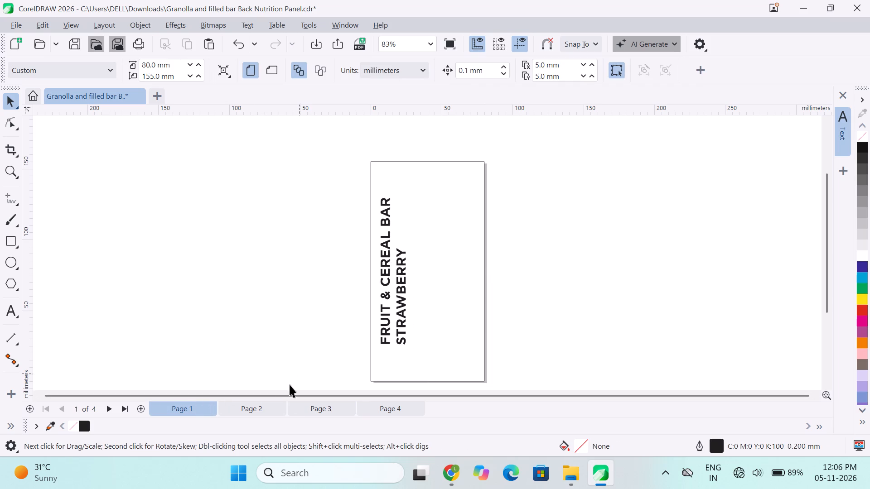
left_click(288, 408)
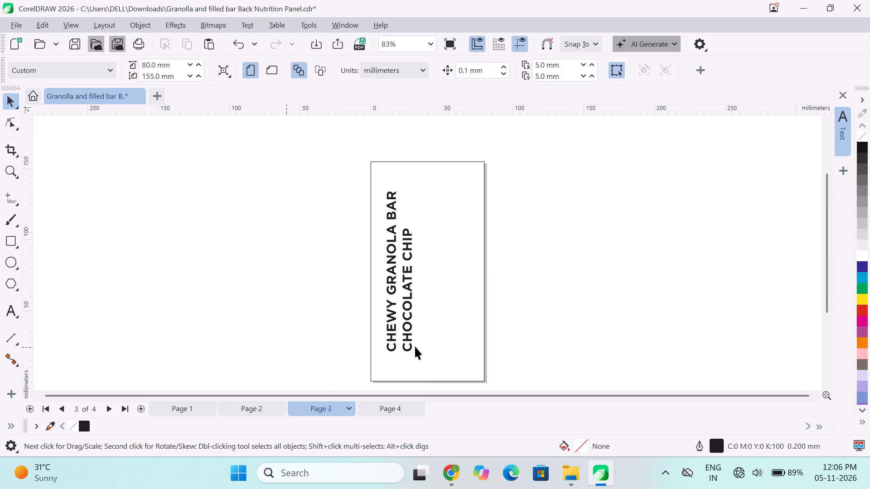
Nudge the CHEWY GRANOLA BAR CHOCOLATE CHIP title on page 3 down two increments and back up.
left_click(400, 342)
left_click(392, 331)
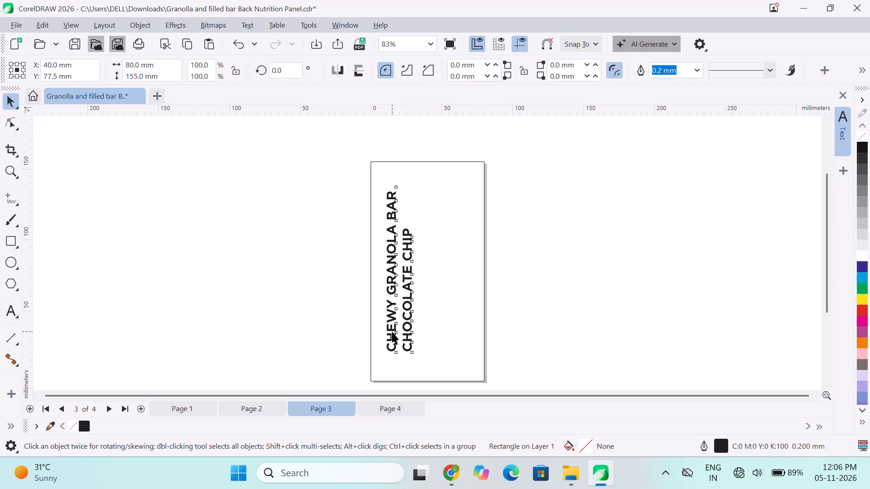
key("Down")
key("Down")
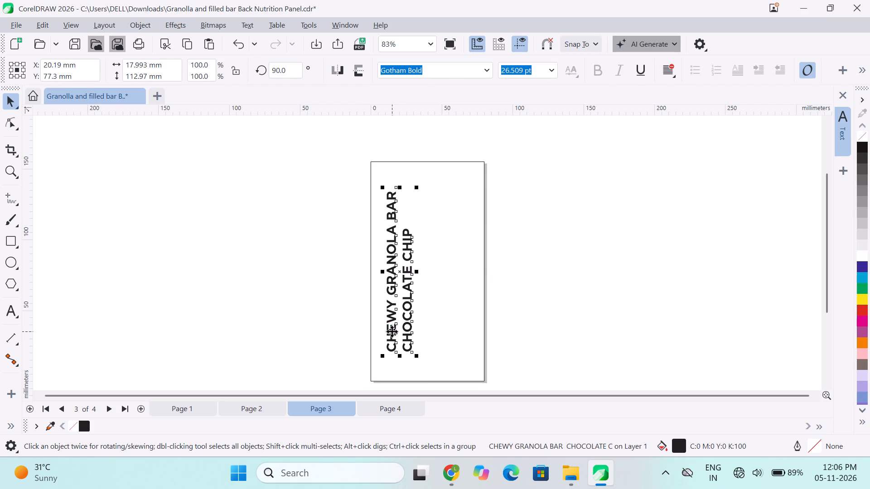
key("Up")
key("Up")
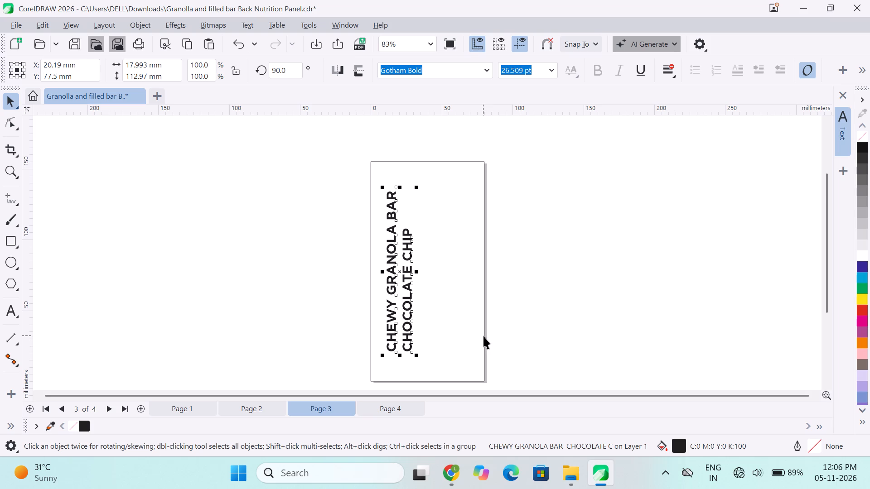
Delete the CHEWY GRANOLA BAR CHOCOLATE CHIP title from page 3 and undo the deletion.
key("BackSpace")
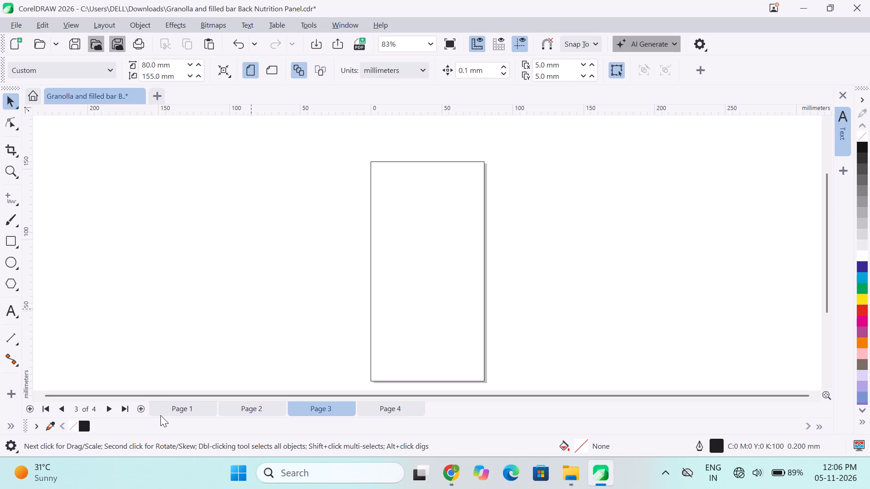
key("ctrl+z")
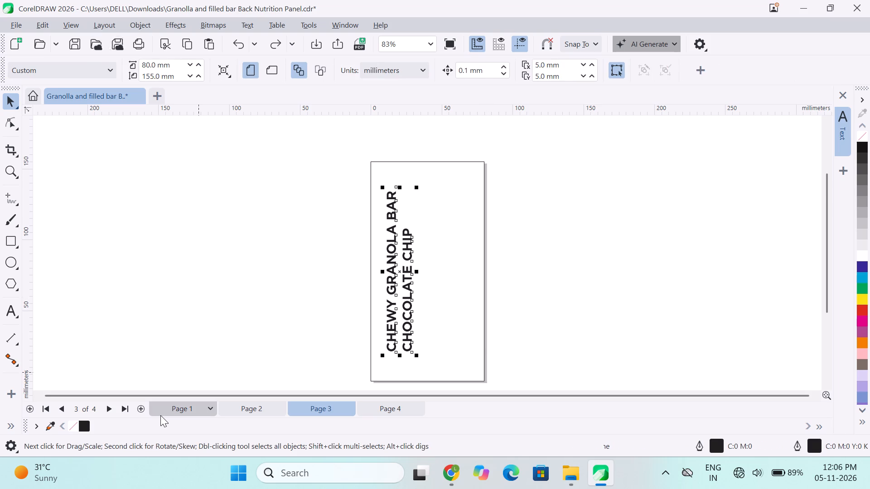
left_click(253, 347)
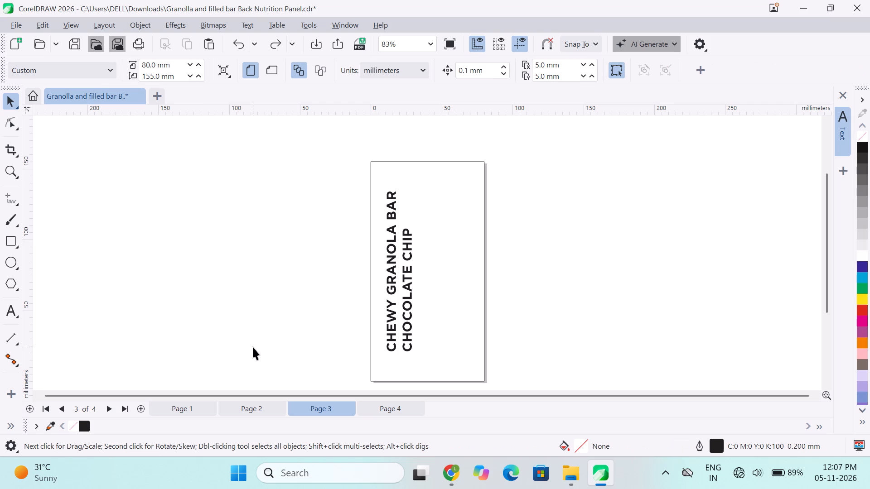
Move the CHEWY GRANOLA BAR CHOCOLATE CHIP title on page 3 about 39 mm across to the right half of its frame.
left_click(390, 316)
left_click_drag(407, 286, 462, 283)
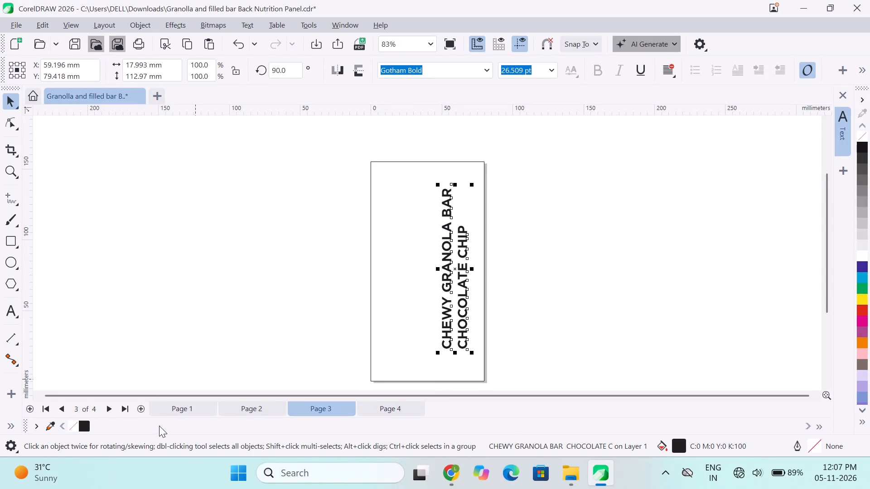
Copy the FRUIT & CEREAL BAR STRAWBERRY title from page 1 and paste it at the same position on page 3.
left_click(163, 400)
left_click(164, 401)
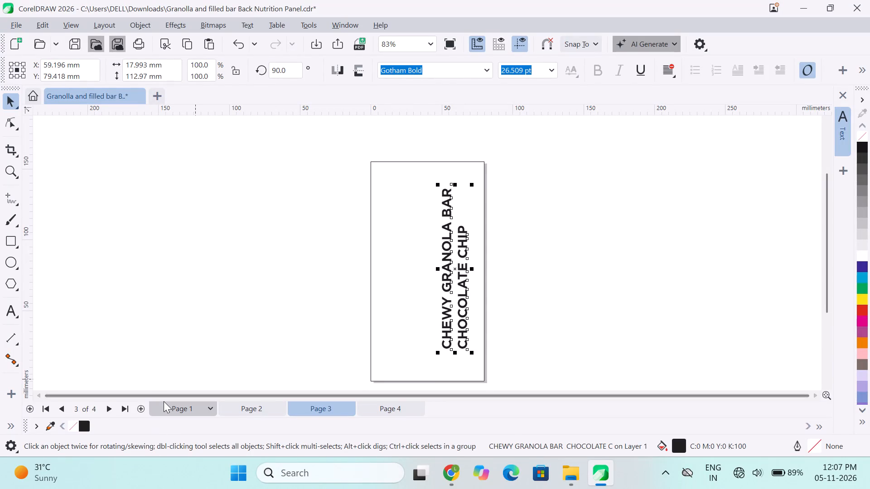
left_click(383, 281)
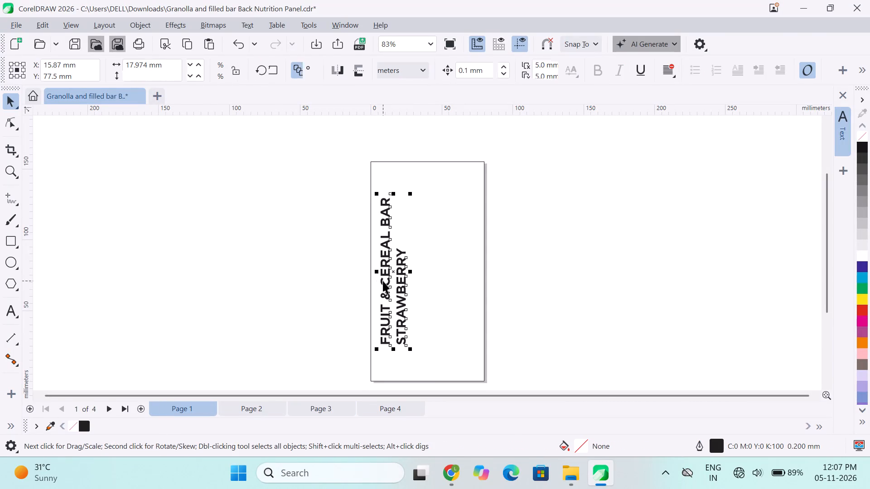
key("ctrl+c")
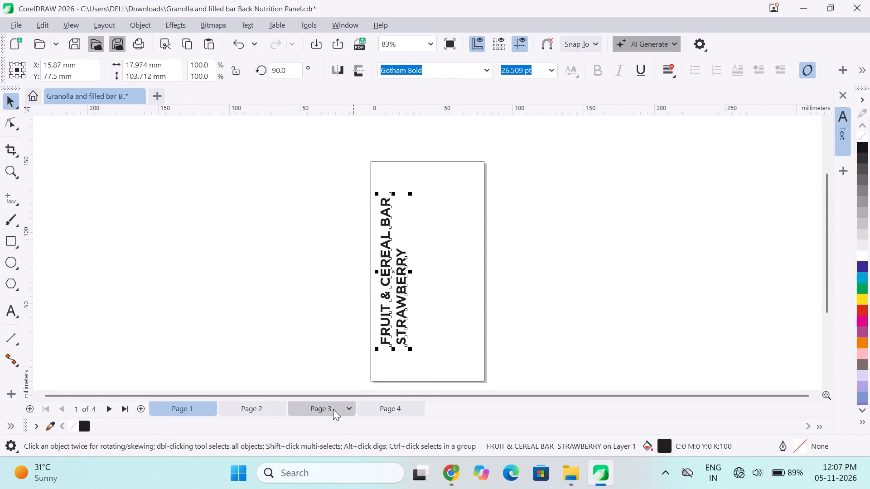
left_click(333, 409)
left_click(406, 318)
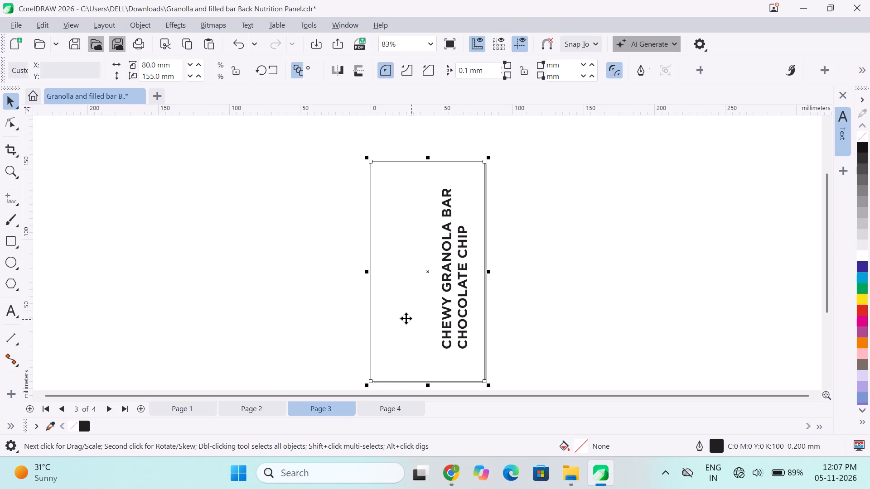
key("ctrl+v")
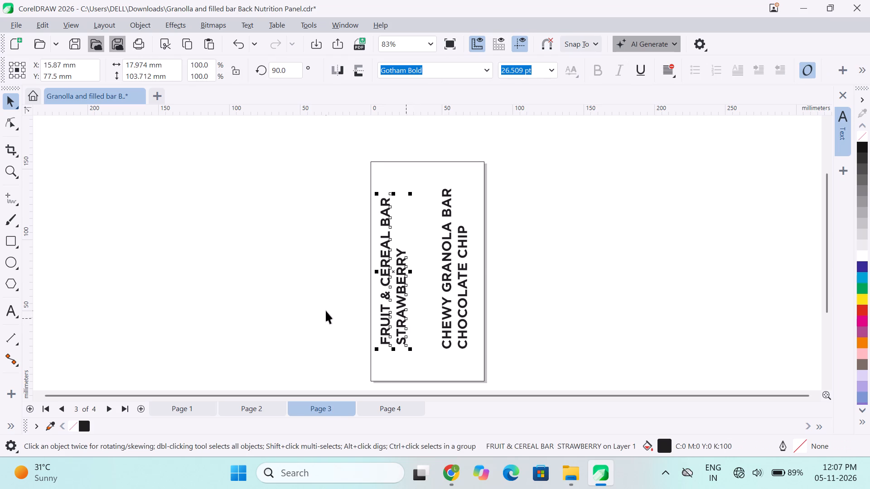
Replace the text of the pasted page 3 title with CHEWY GRANOLA BAR CHOCOLATE CHIP copied from the existing title.
left_click(326, 311)
triple_click(443, 307)
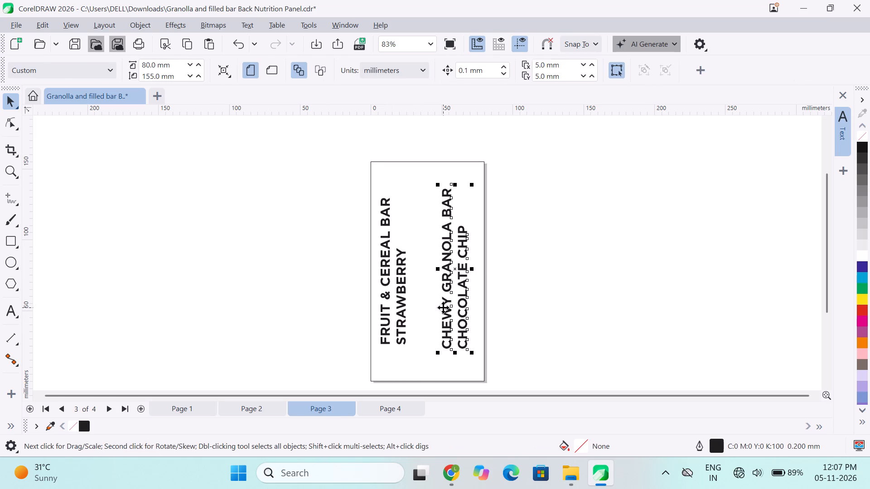
double_click(443, 307)
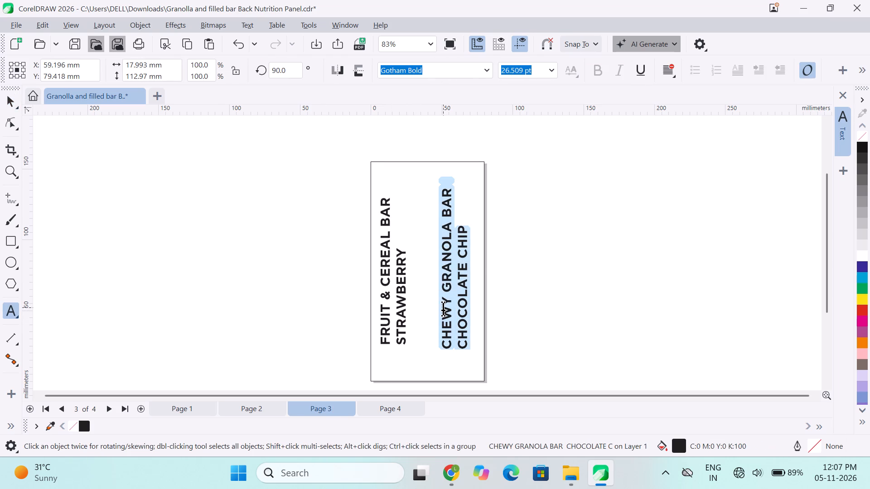
key("ctrl+c")
double_click(383, 343)
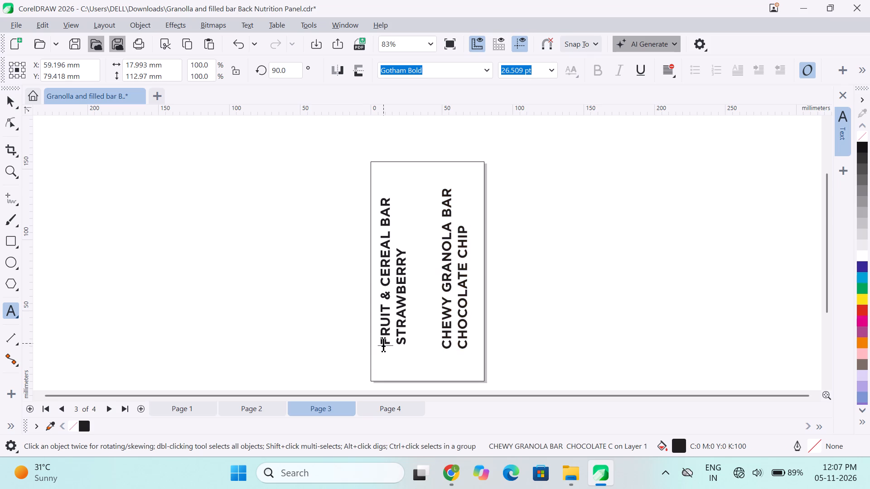
double_click(383, 343)
double_click(383, 343)
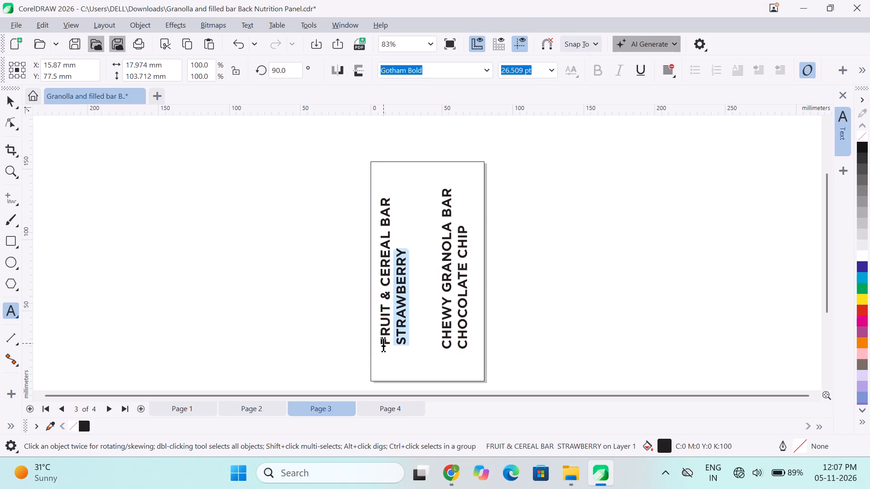
triple_click(383, 343)
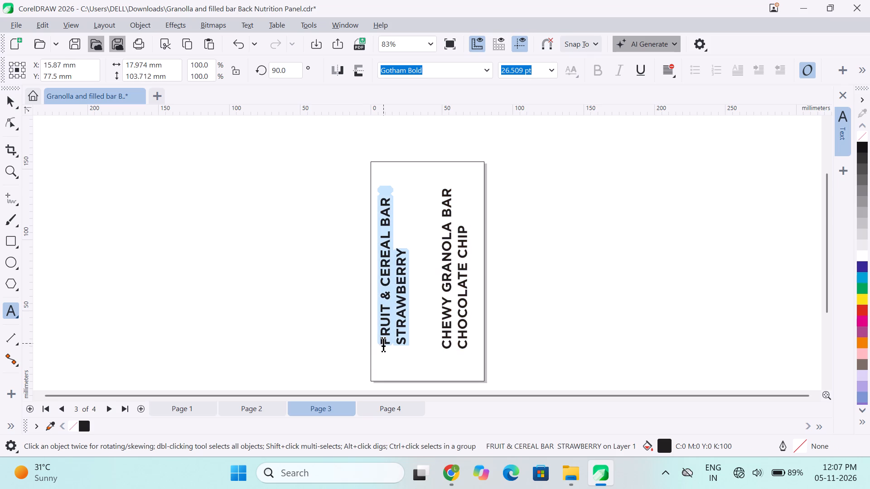
key("ctrl+v")
left_click(256, 309)
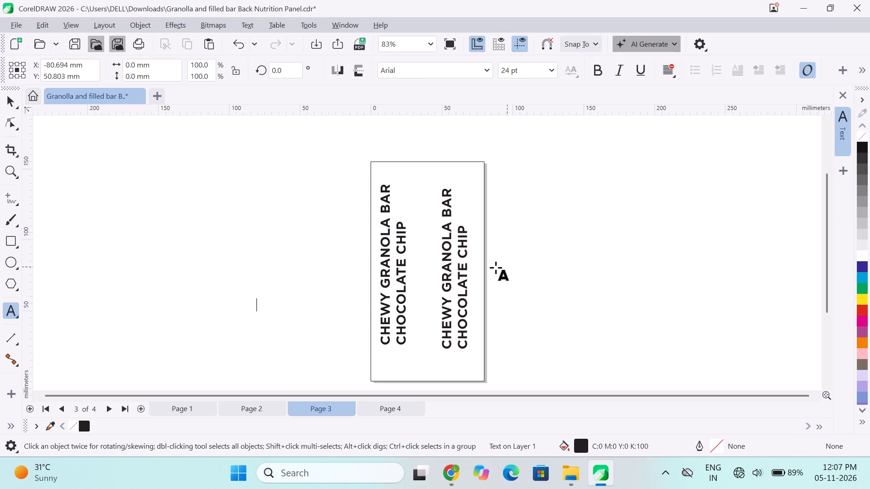
left_click(8, 97)
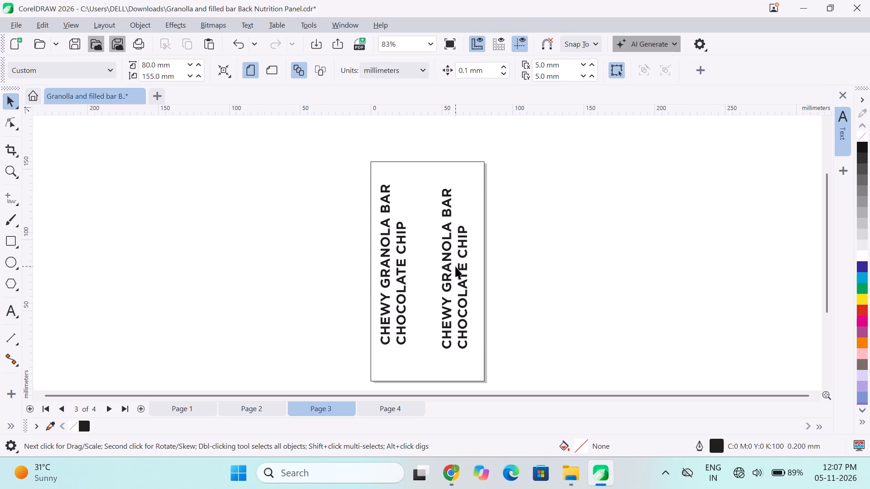
Delete the old CHEWY GRANOLA BAR CHOCOLATE CHIP title from the right half of the page 3 frame.
left_click(455, 266)
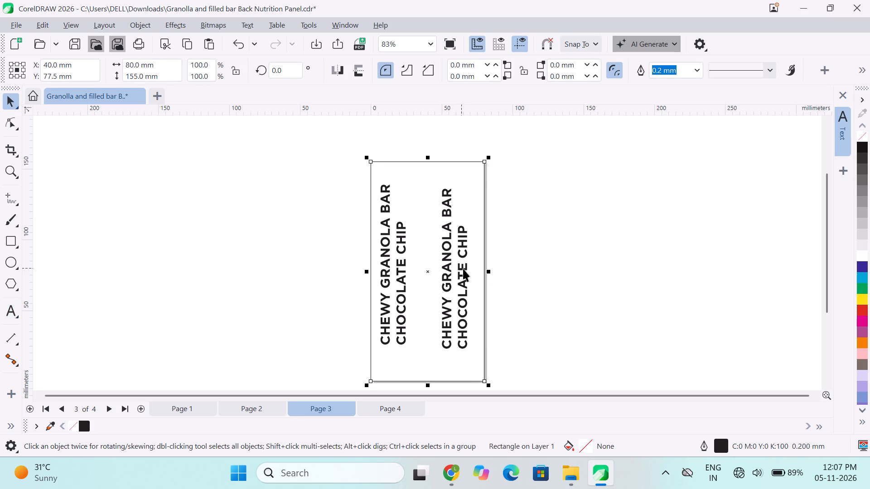
left_click(463, 268)
key("BackSpace")
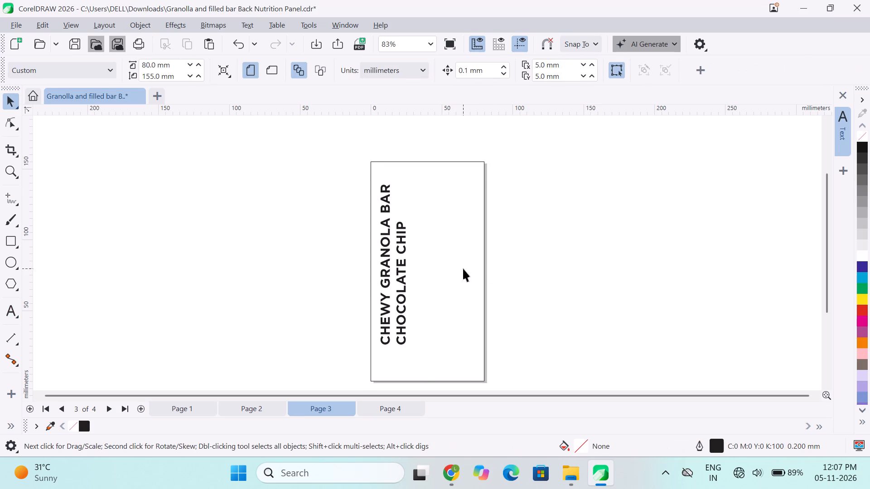
left_click(255, 326)
Centre the FRUIT & CEREAL BAR STRAWBERRY title vertically against its page frame on page 1.
left_click(198, 407)
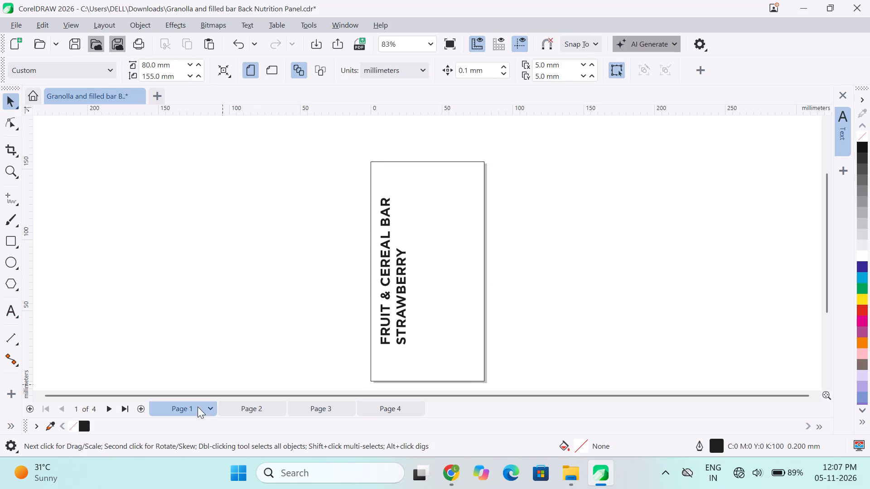
left_click(396, 289)
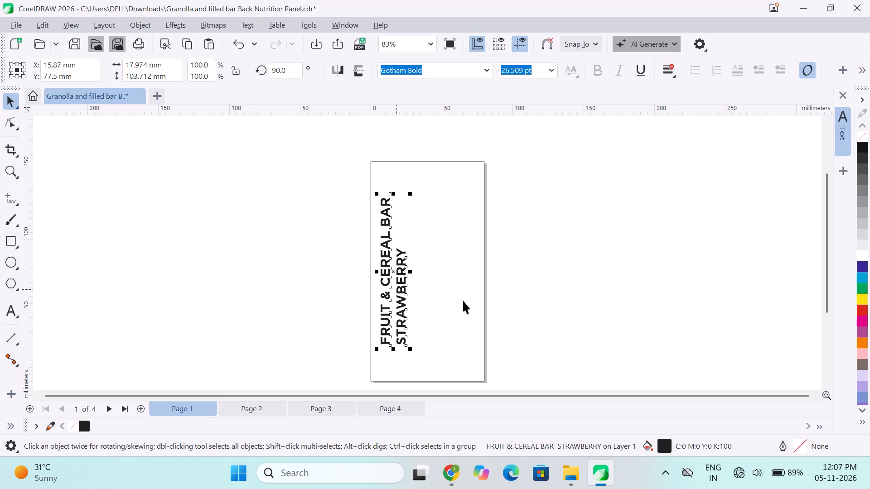
left_click(486, 303, "shift")
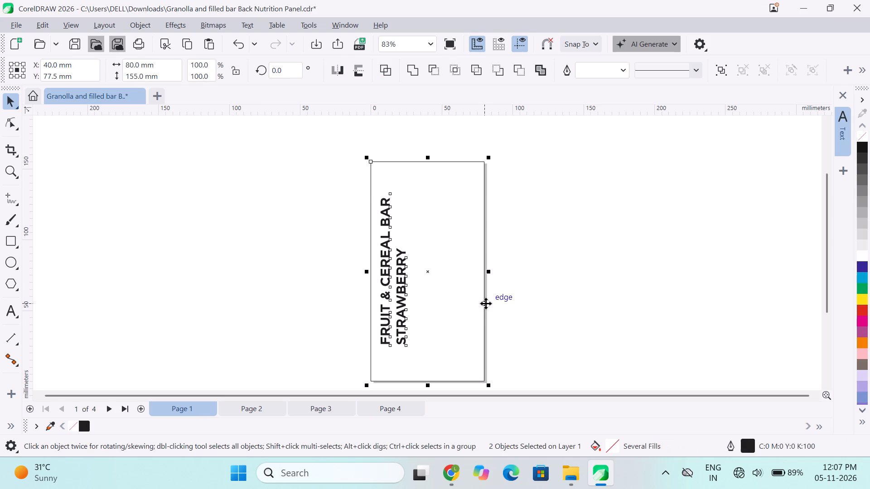
key("e")
Centre the replaced CHEWY GRANOLA BAR CHOCOLATE CHIP title vertically within the page 3 frame.
left_click(317, 409)
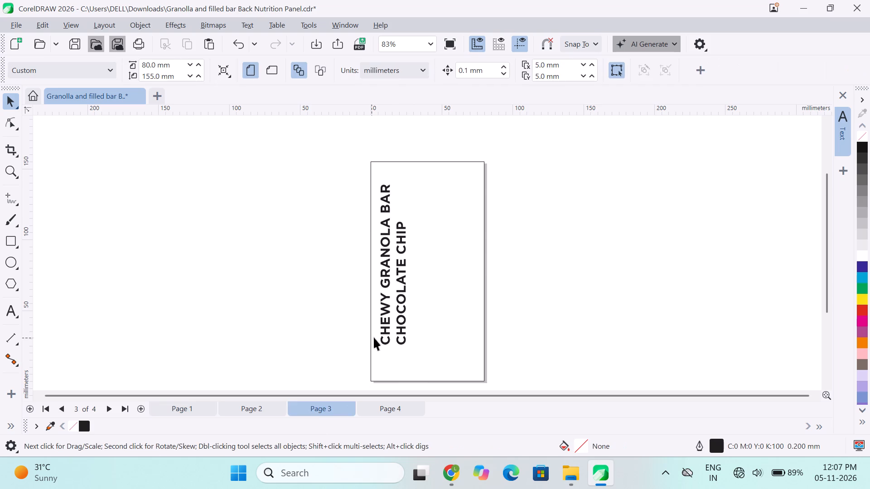
left_click(401, 322)
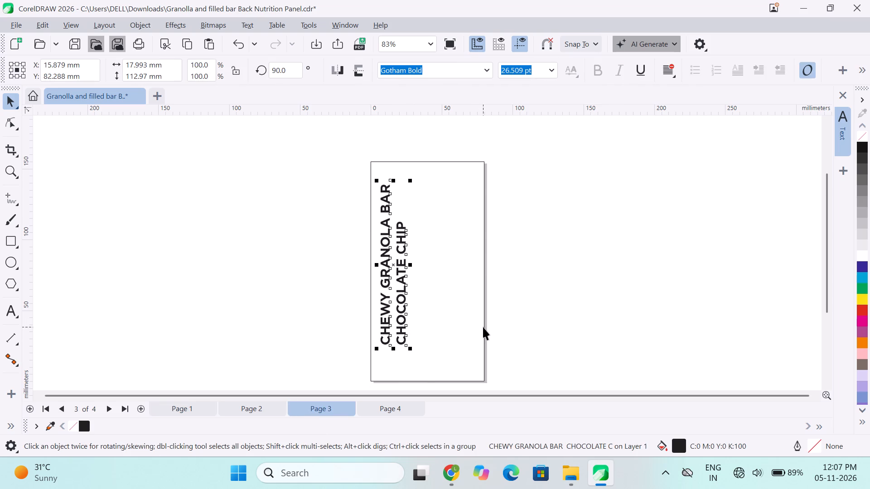
left_click(483, 327, "shift")
key("e")
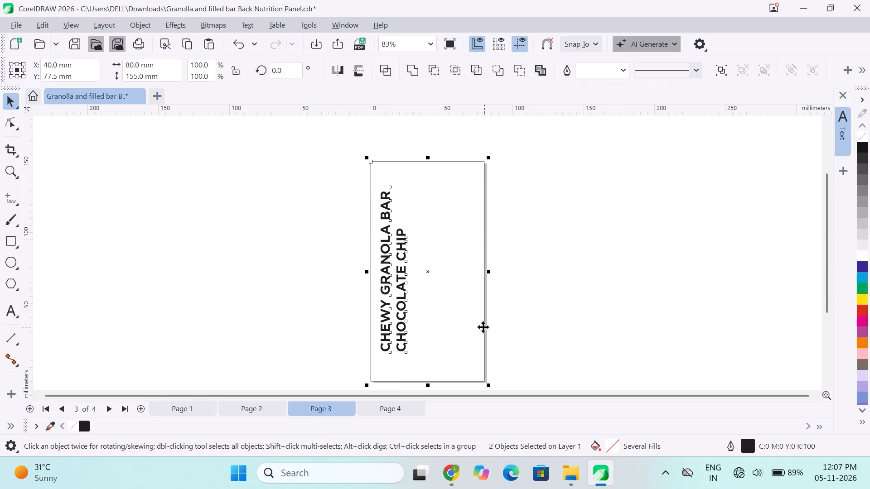
left_click(280, 320)
left_click(248, 362)
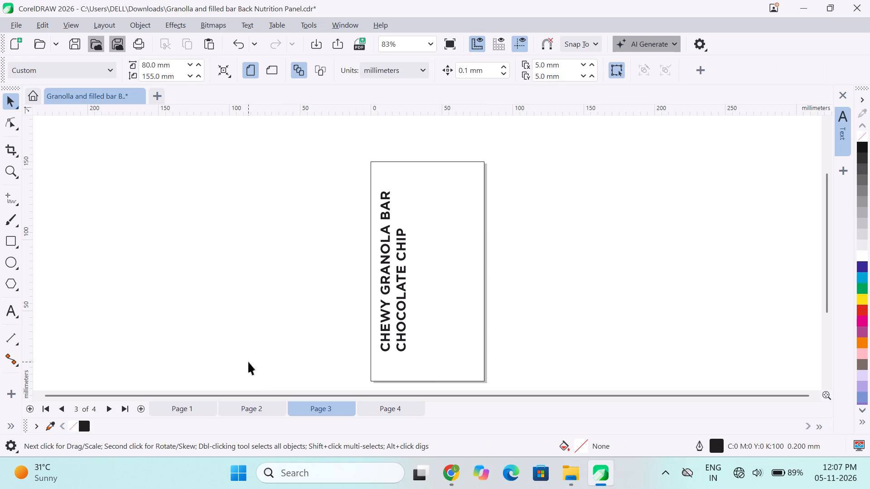
Review pages 1, 2 and 3 to check the title placement and the nutrition panel.
left_click(195, 409)
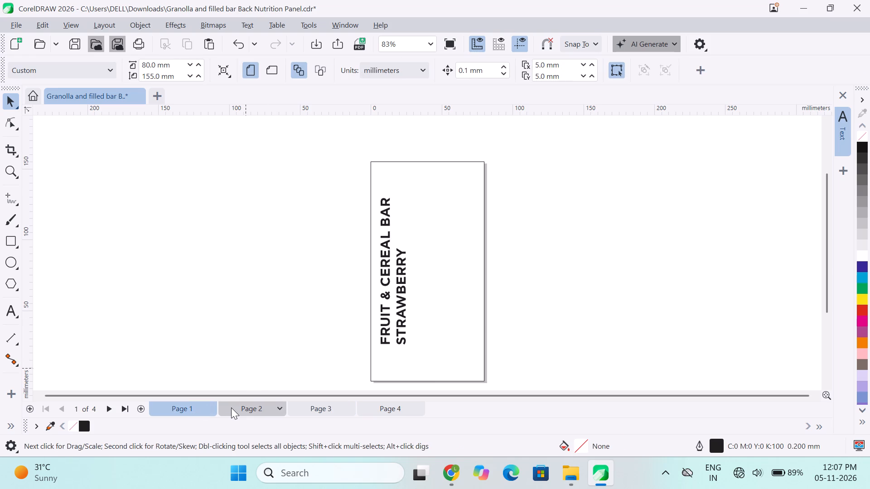
left_click(231, 407)
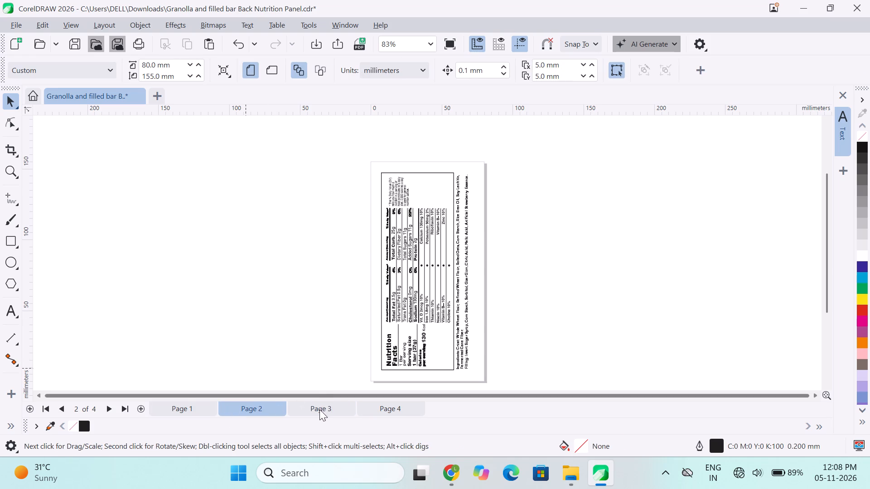
left_click(319, 409)
left_click(299, 342)
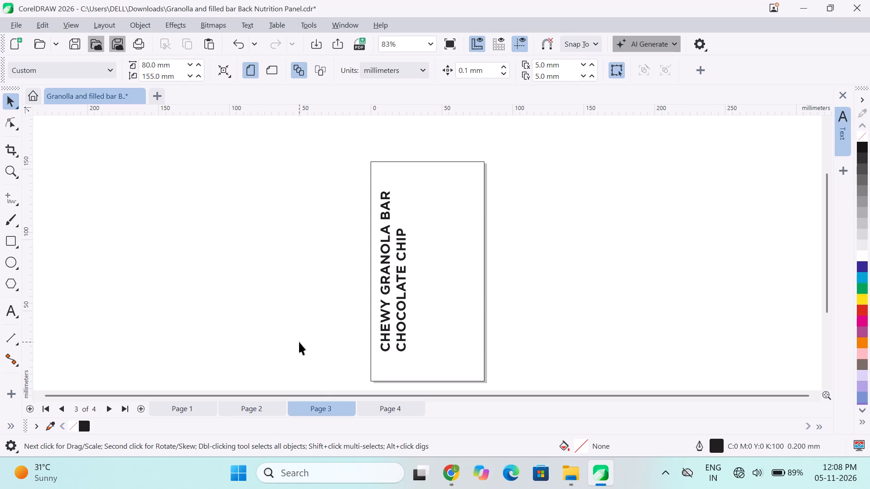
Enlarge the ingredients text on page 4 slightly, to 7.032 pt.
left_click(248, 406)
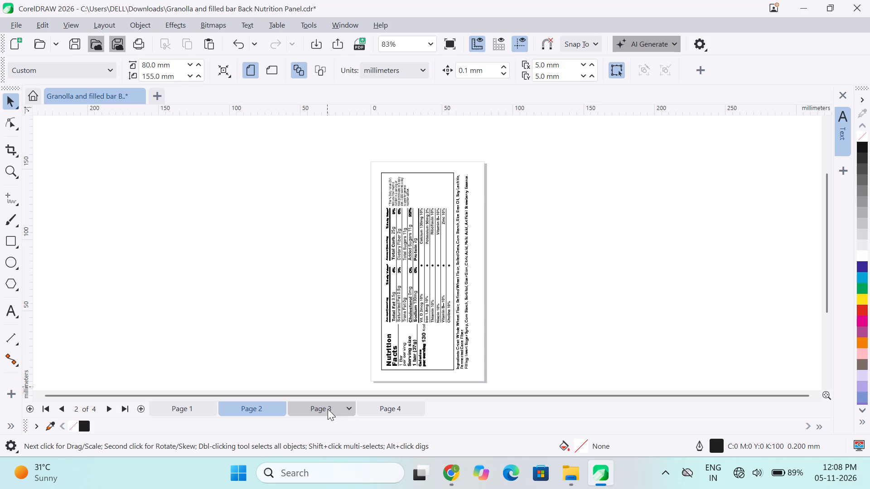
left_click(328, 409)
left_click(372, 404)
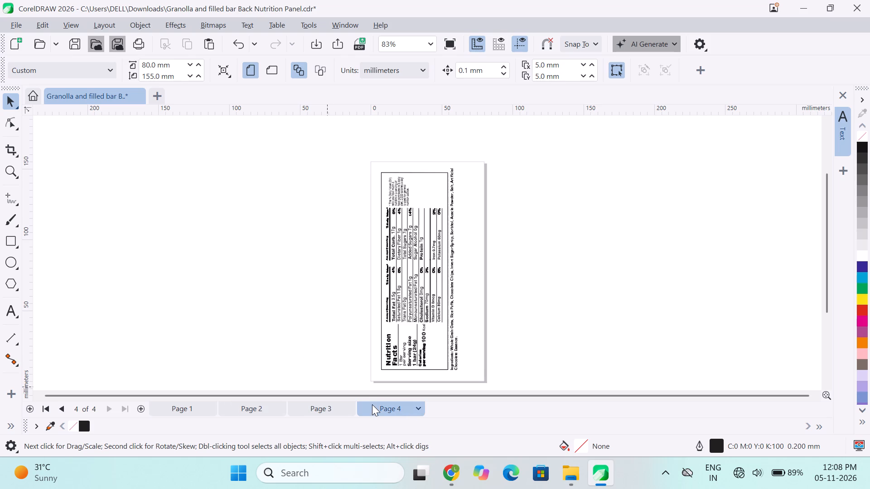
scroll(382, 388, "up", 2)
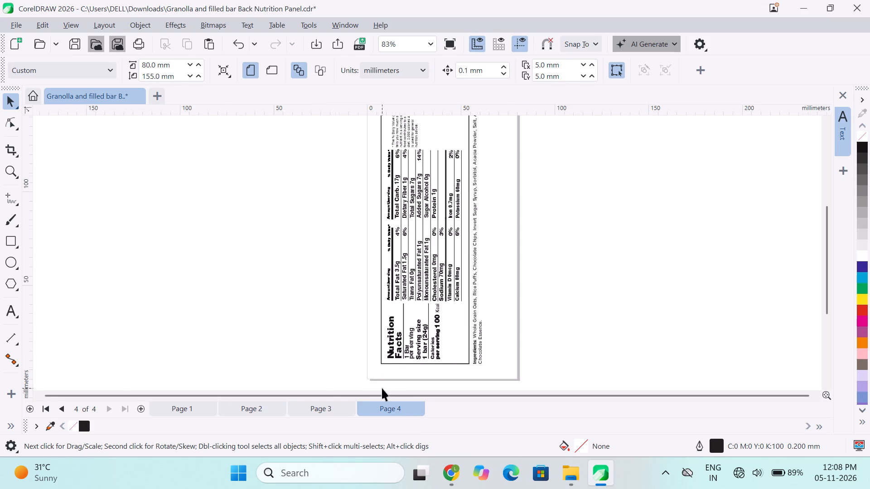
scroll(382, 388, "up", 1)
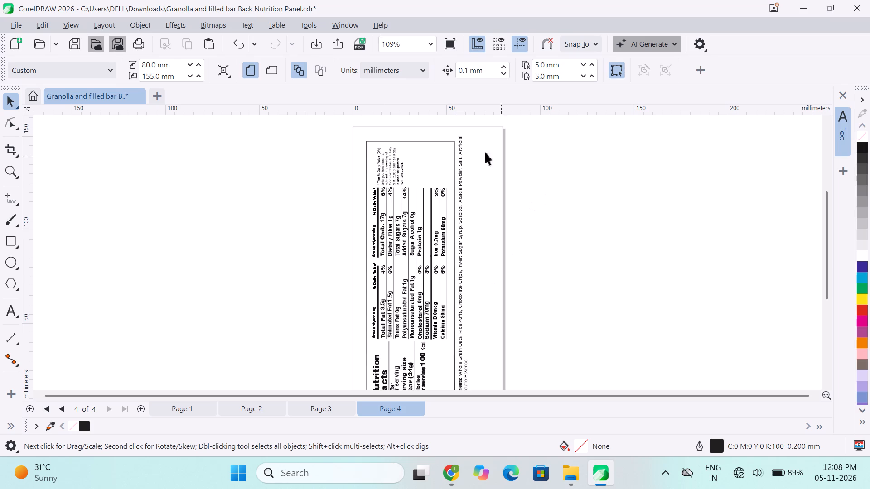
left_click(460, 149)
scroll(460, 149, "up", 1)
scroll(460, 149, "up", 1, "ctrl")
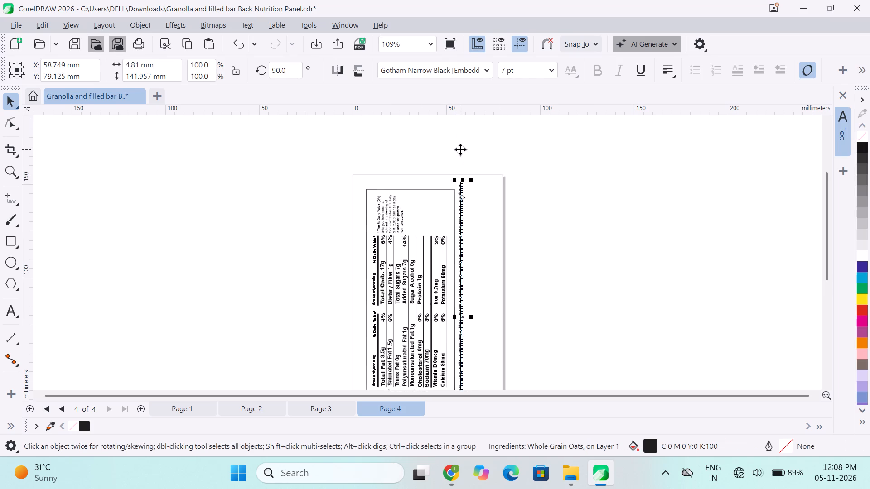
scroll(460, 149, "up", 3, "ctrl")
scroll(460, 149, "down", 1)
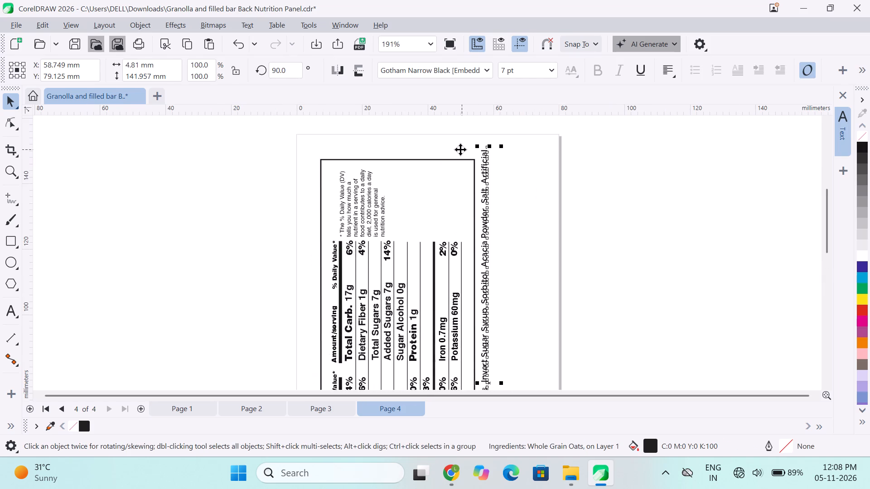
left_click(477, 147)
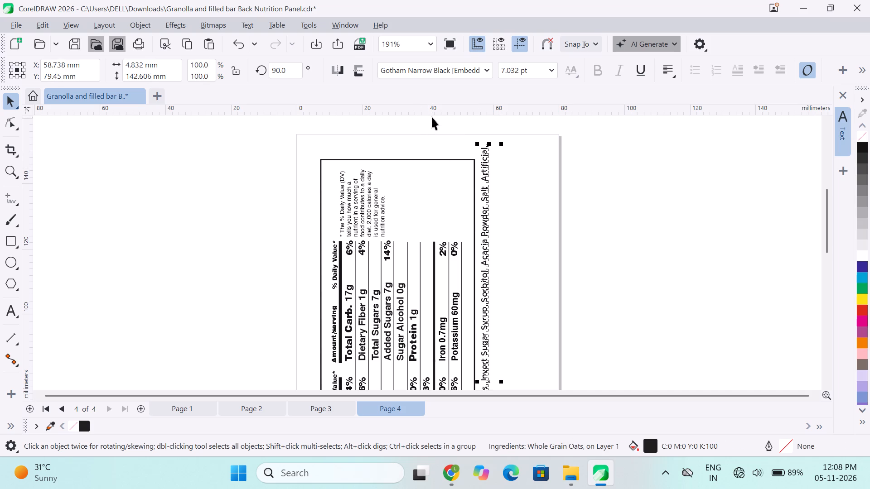
Add a horizontal guideline at about 152 mm near the top of page 4.
left_click_drag(432, 112, 430, 144)
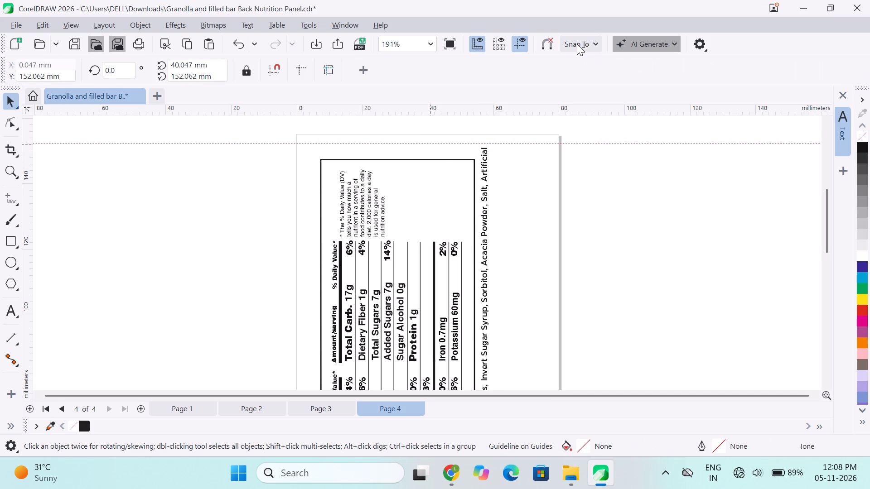
Turn on snapping to the document grid, baseline grid and guidelines.
left_click(577, 44)
left_click(570, 78)
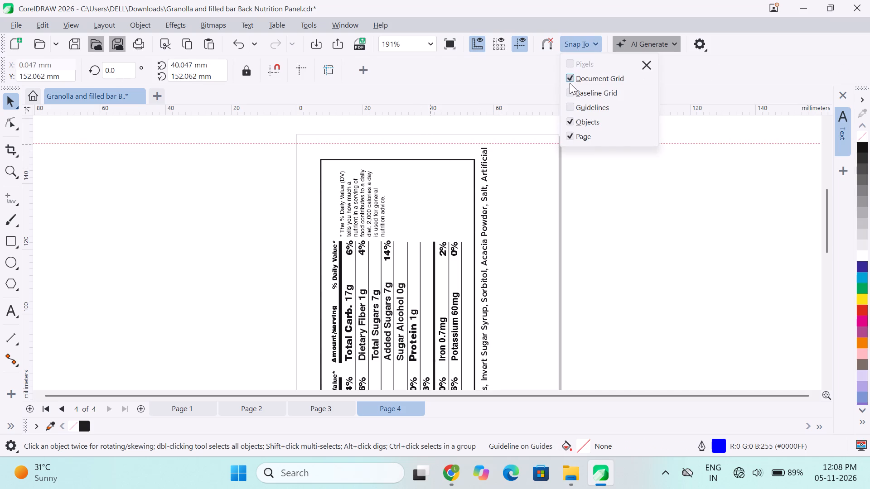
left_click(568, 93)
left_click(568, 103)
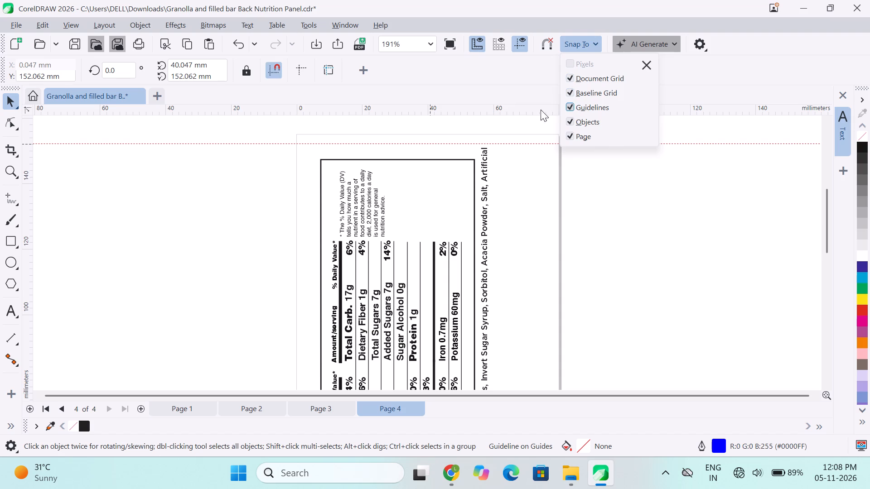
left_click(237, 173)
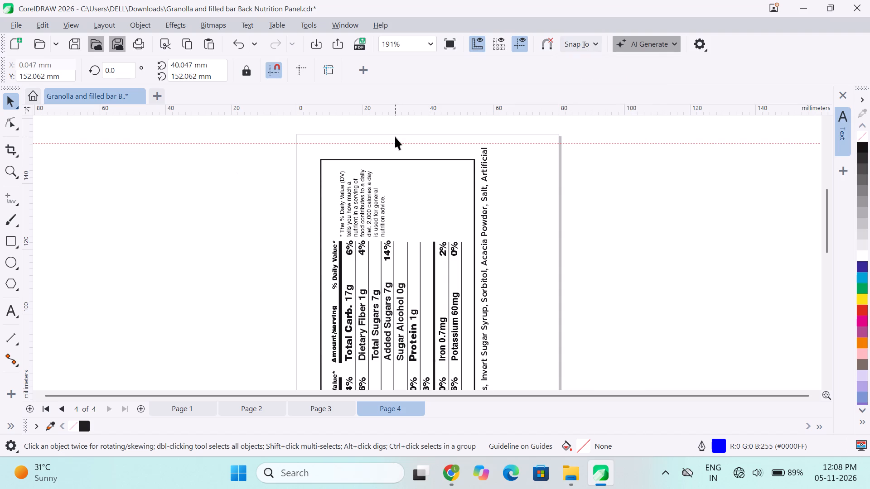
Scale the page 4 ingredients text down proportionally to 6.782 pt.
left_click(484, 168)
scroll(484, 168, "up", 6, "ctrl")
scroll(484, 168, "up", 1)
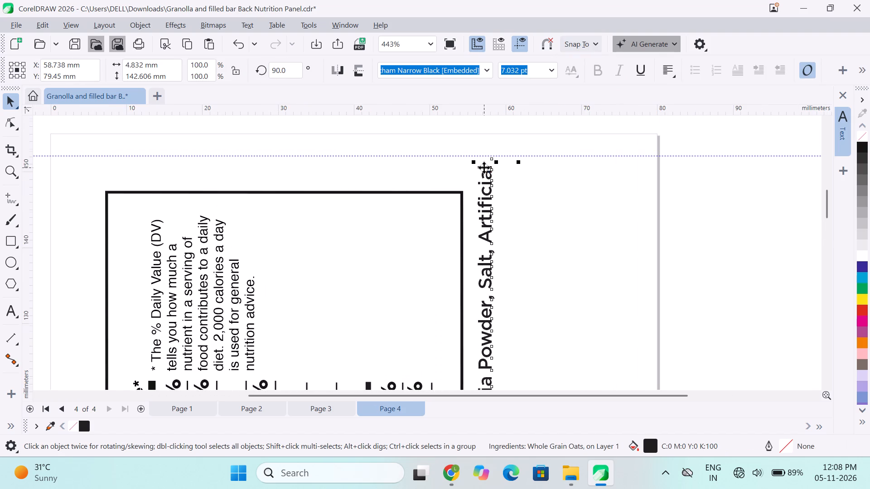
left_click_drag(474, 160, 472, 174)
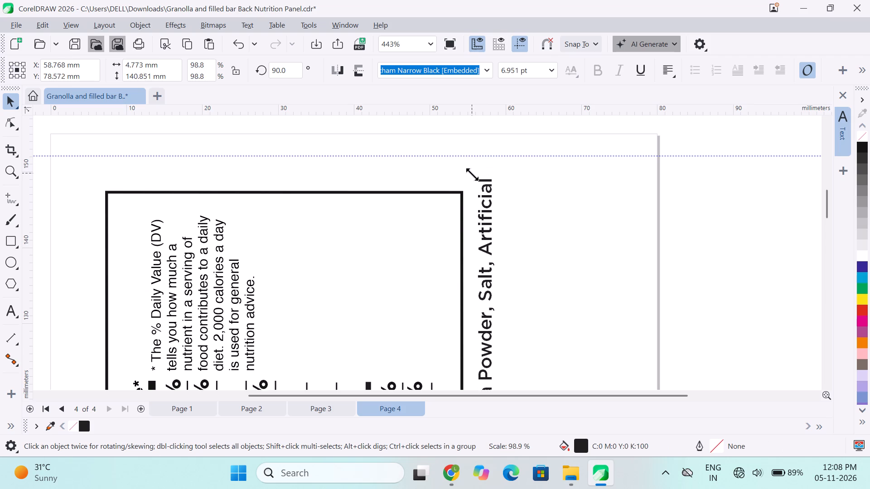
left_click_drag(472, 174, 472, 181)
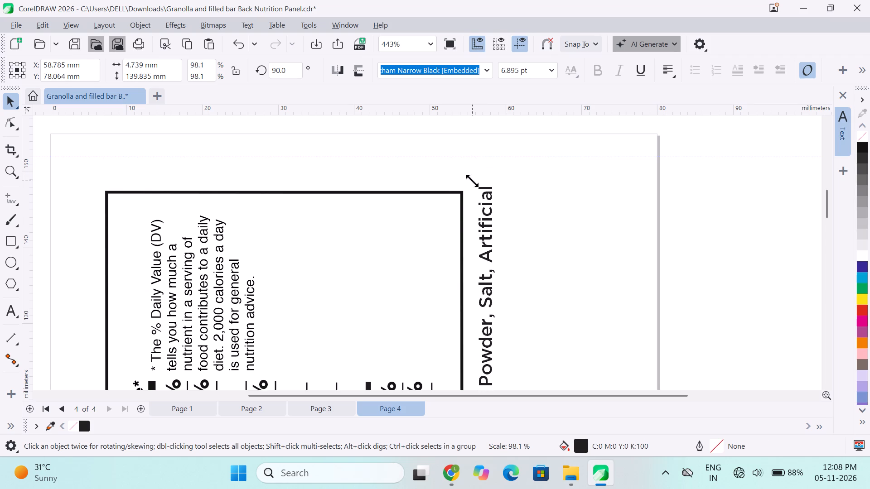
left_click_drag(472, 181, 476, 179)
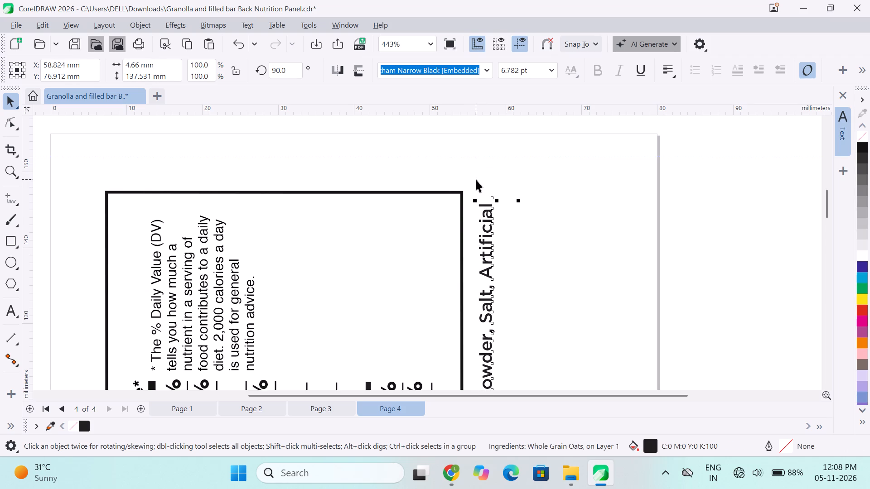
Move the horizontal guideline to about 147.3 mm, onto the top edge of the page 4 nutrition panel frame.
left_click_drag(465, 155, 464, 188)
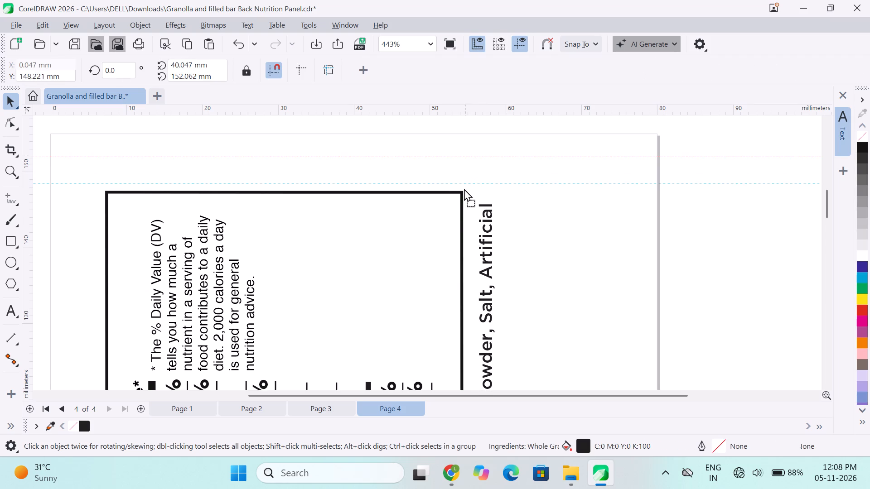
left_click_drag(464, 188, 464, 193)
Scale the page 4 ingredients text to 6.86 pt so it ends level with the panel's top edge, and delete the guideline.
left_click(485, 213)
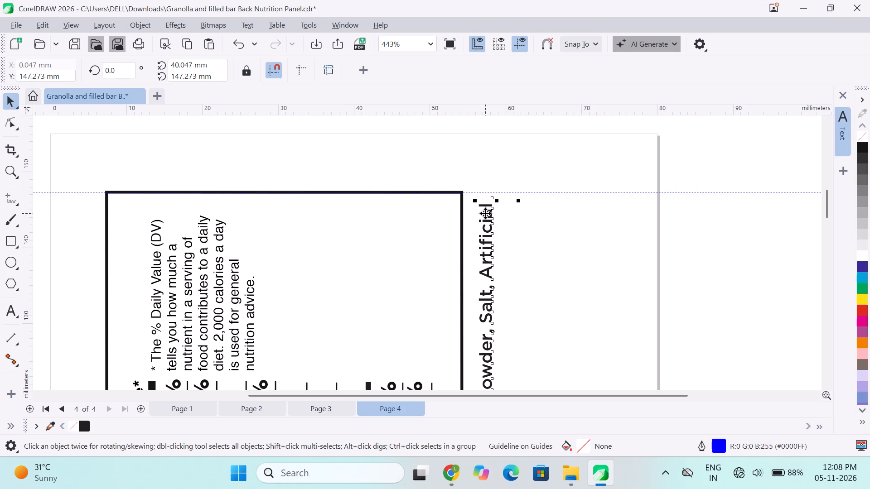
left_click_drag(472, 198, 469, 191)
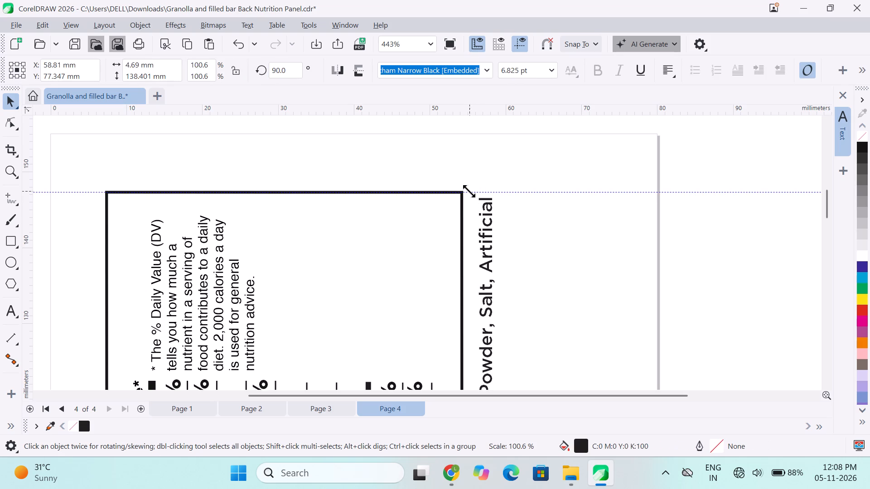
left_click_drag(469, 191, 468, 189)
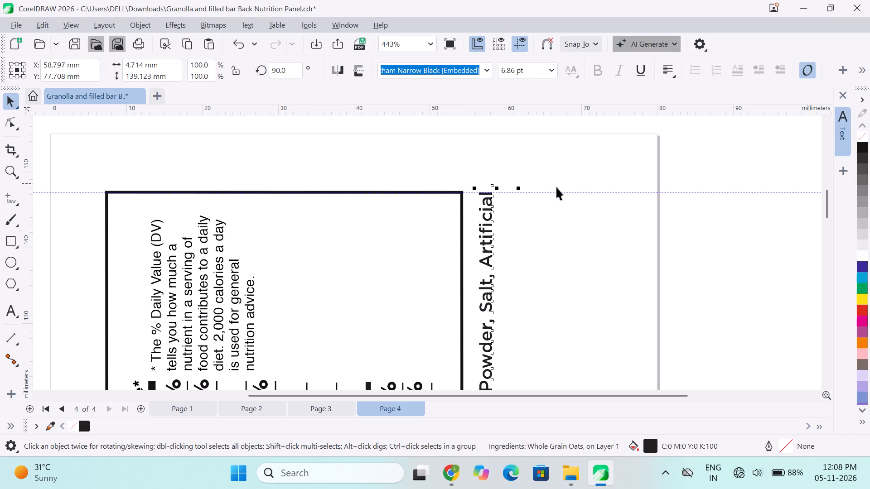
left_click(556, 191)
key("BackSpace")
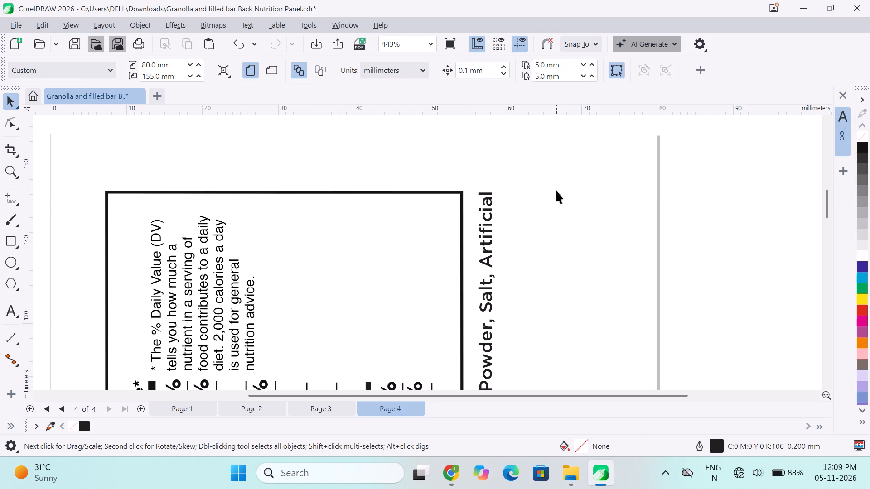
Add a horizontal guideline along the top edge of the nutrition panel frame on page 2.
scroll(393, 184, "down", 2, "ctrl")
scroll(393, 184, "down", 2)
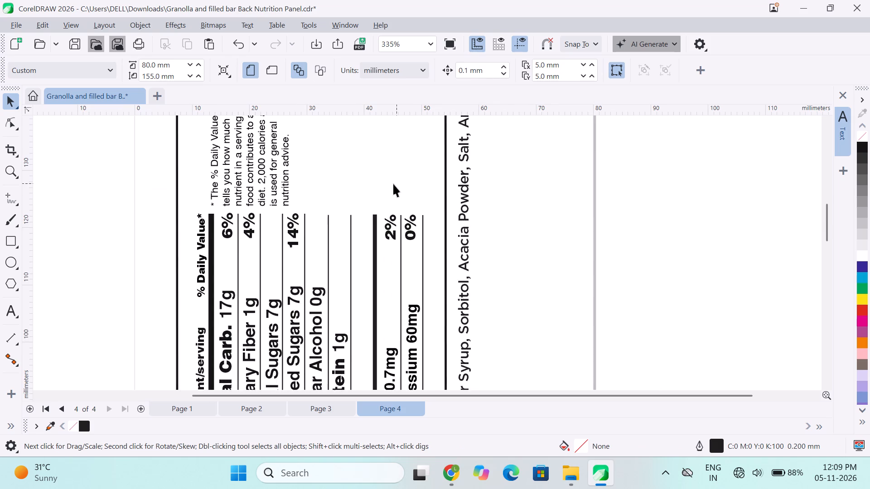
scroll(393, 184, "down", 1)
left_click(260, 407)
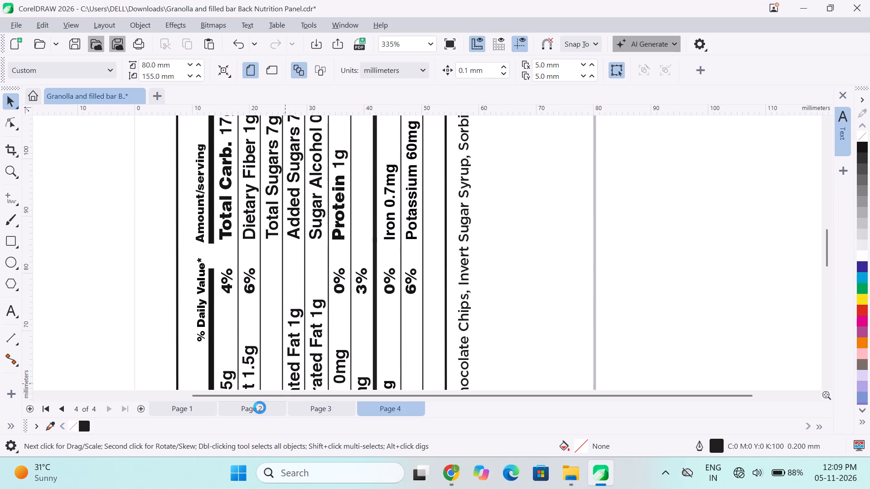
scroll(363, 273, "up", 5)
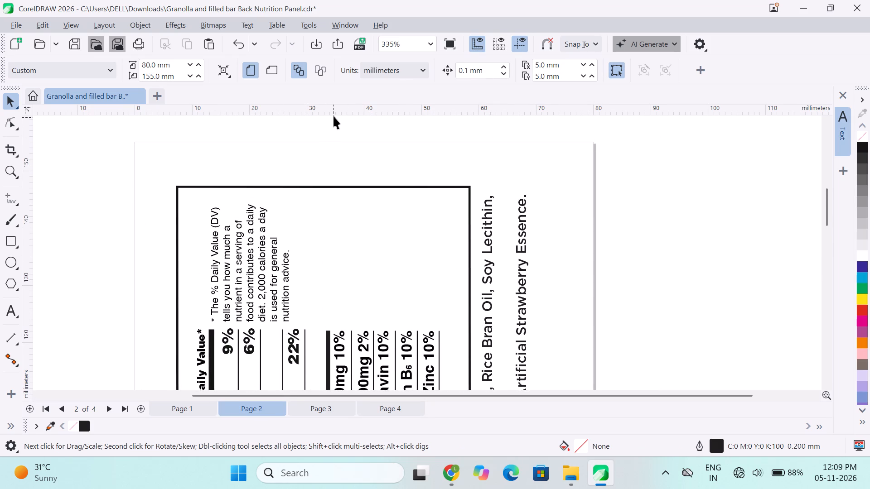
left_click_drag(334, 114, 333, 188)
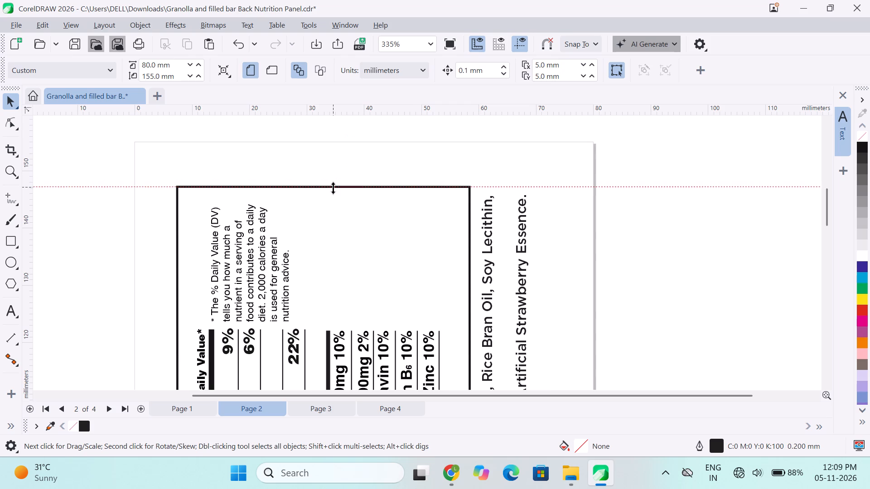
Scale the page 2 ingredients text to 7.074 pt so it ends level with the panel's top edge, and delete the guideline.
left_click(481, 216)
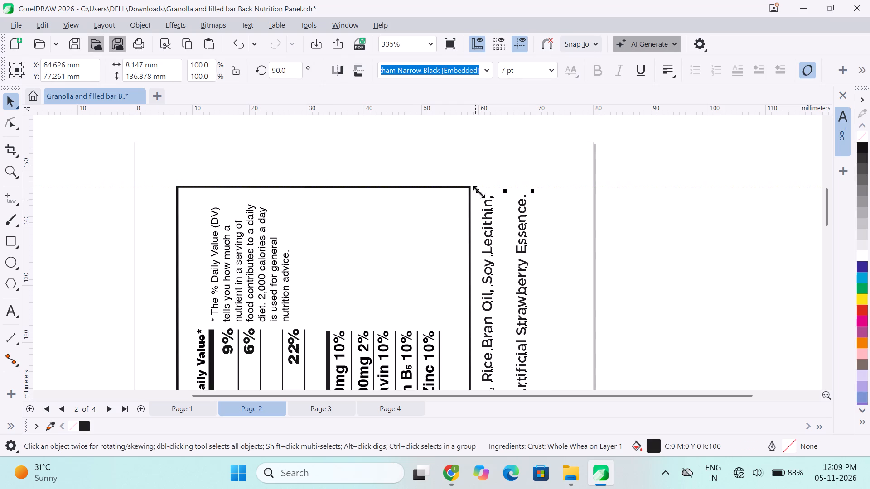
left_click_drag(479, 191, 477, 185)
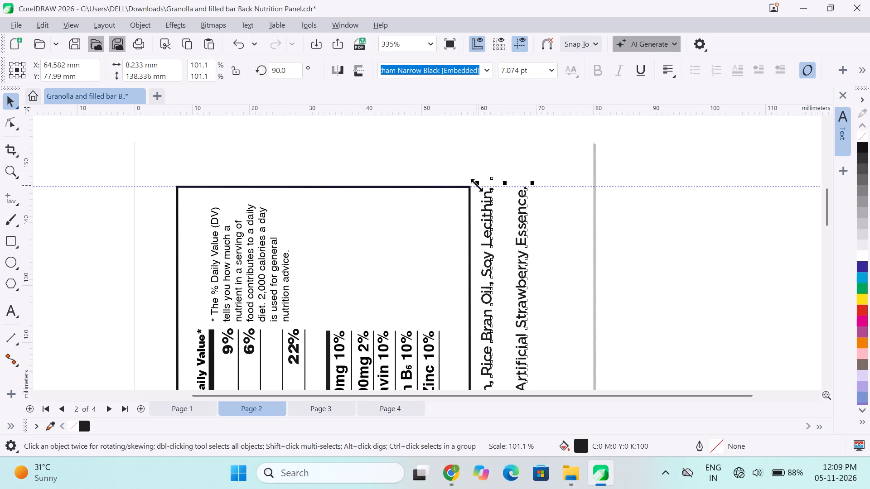
left_click(569, 187)
key("BackSpace")
Review all four pages to check the title placement and the ingredients text alignment with the nutrition panels.
scroll(569, 187, "down", 2, "ctrl")
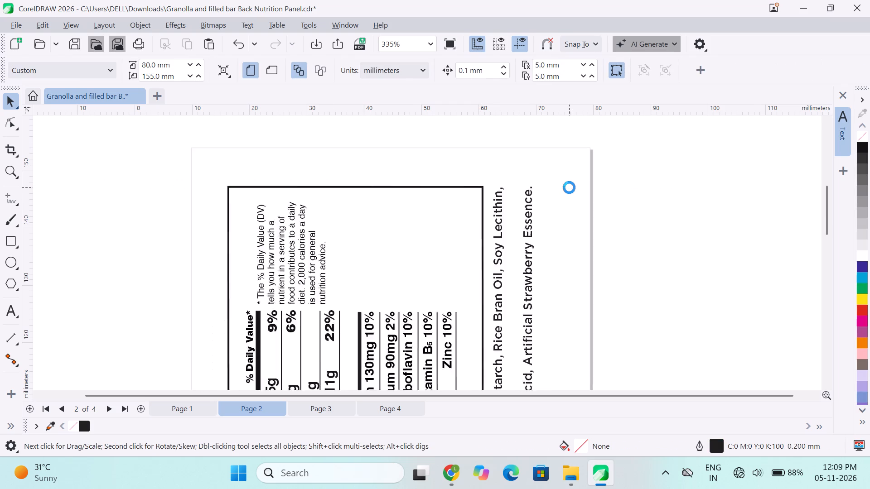
scroll(569, 187, "down", 2, "ctrl")
left_click(628, 258)
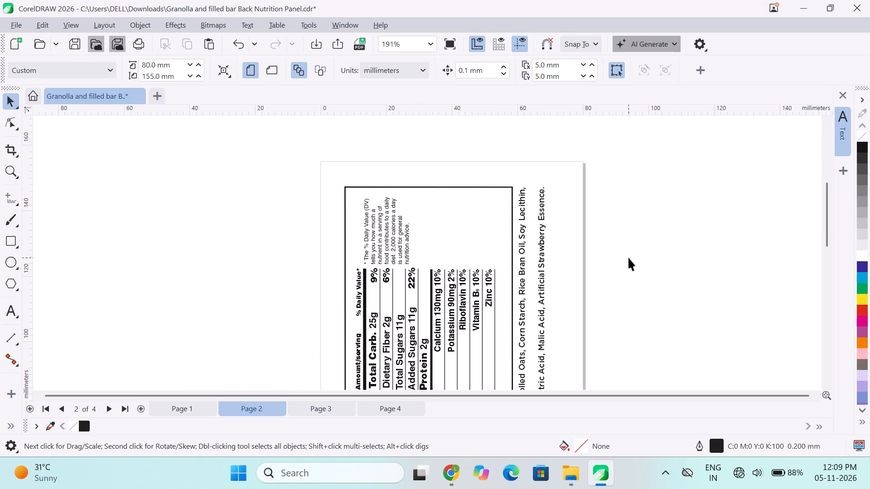
scroll(628, 258, "down", 2)
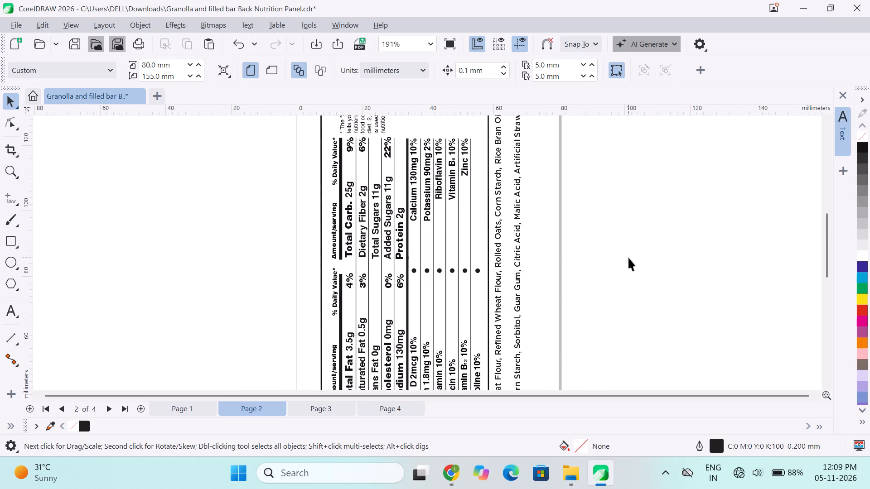
left_click(333, 407)
left_click(187, 408)
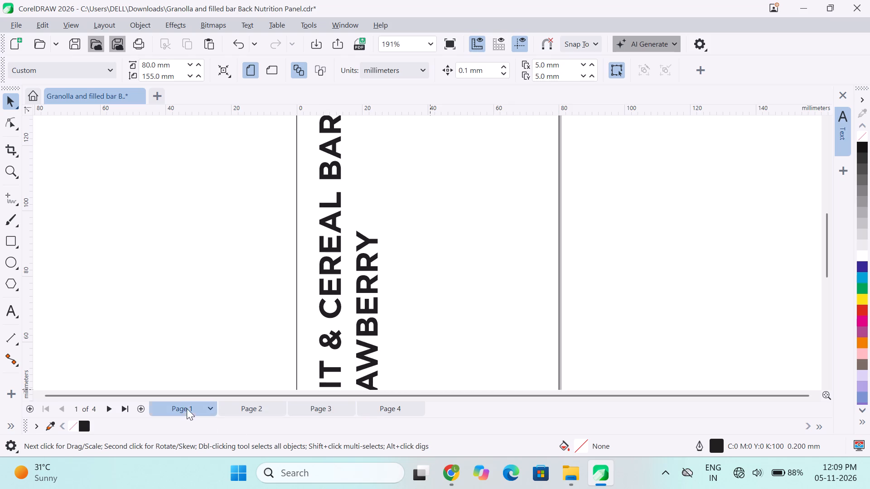
scroll(213, 292, "down", 2, "ctrl")
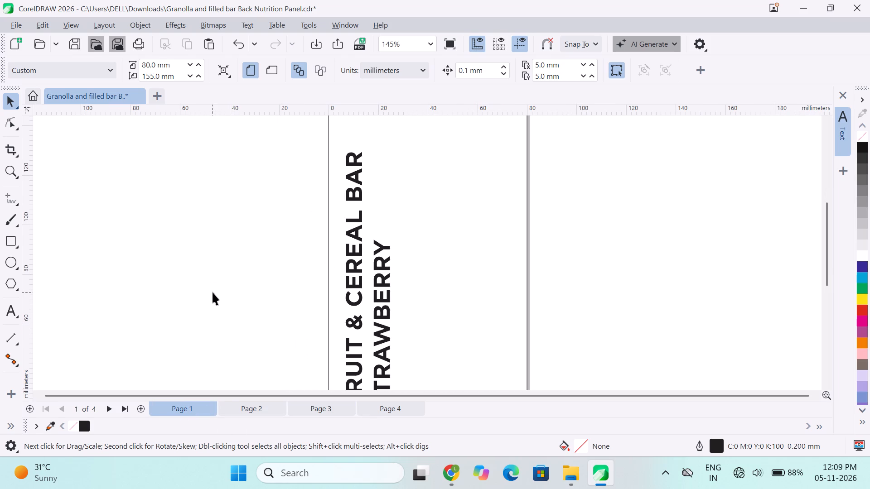
scroll(213, 292, "down", 2, "ctrl")
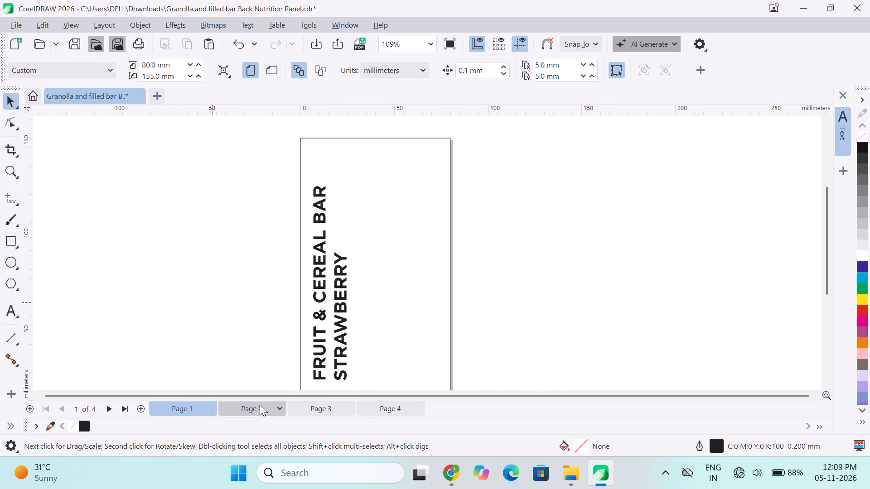
left_click(260, 404)
left_click(320, 405)
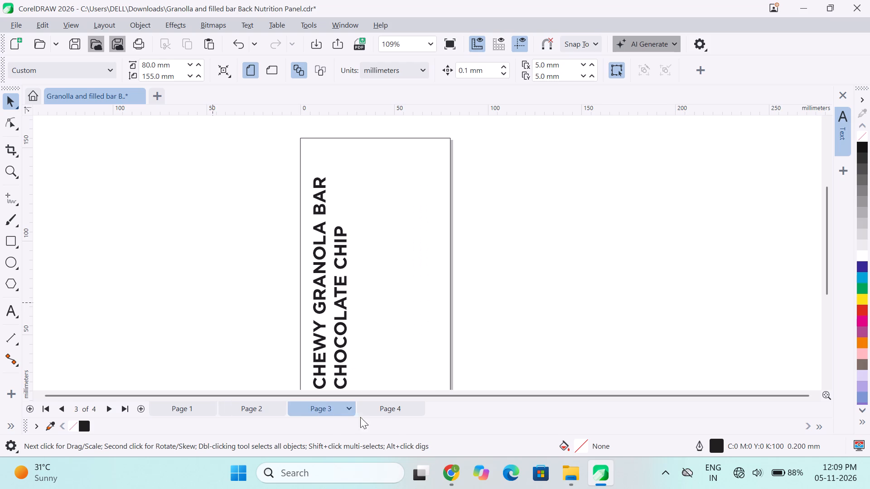
left_click(389, 415)
left_click(247, 355)
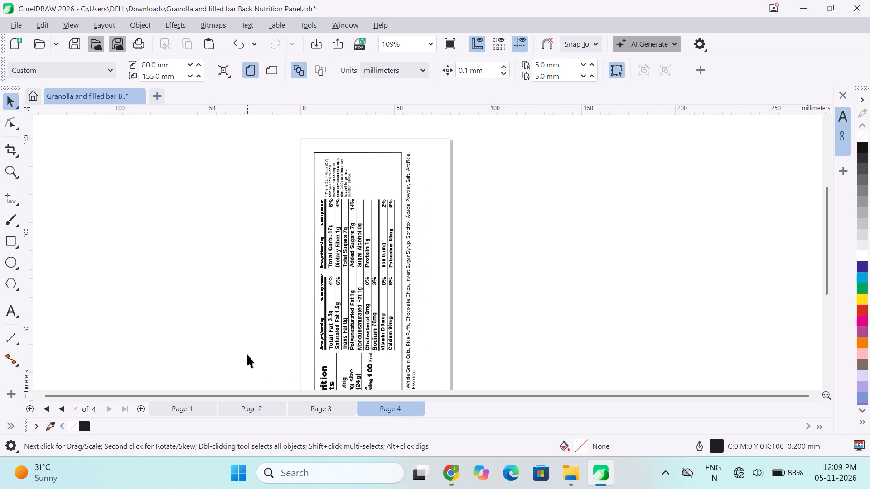
scroll(322, 303, "up", 2, "ctrl")
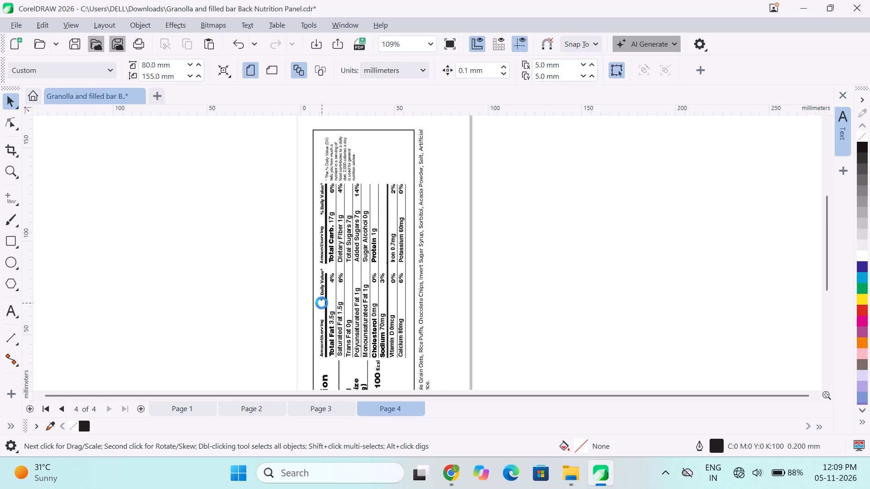
Compare the title pages 1 and 3 with the nutrition panel pages, examining title position and page borders.
scroll(322, 303, "down", 4, "ctrl")
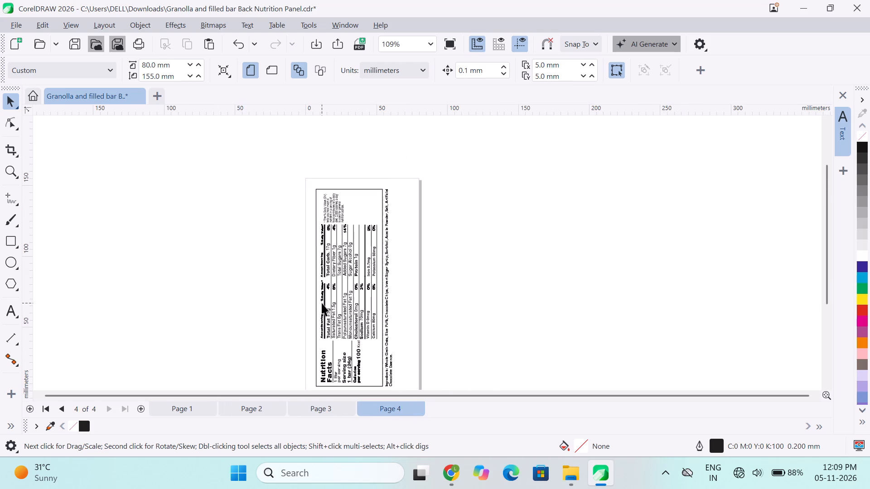
left_click(208, 318)
scroll(208, 318, "up", 2, "ctrl")
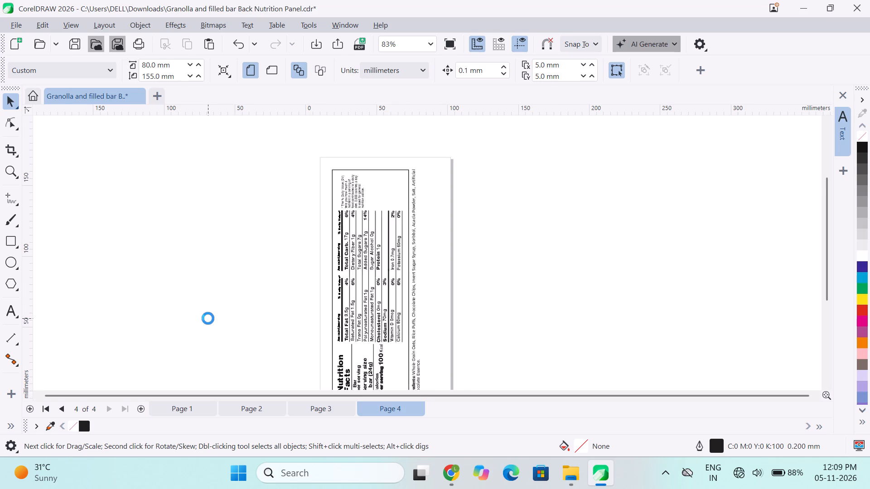
left_click(236, 407)
left_click(280, 321)
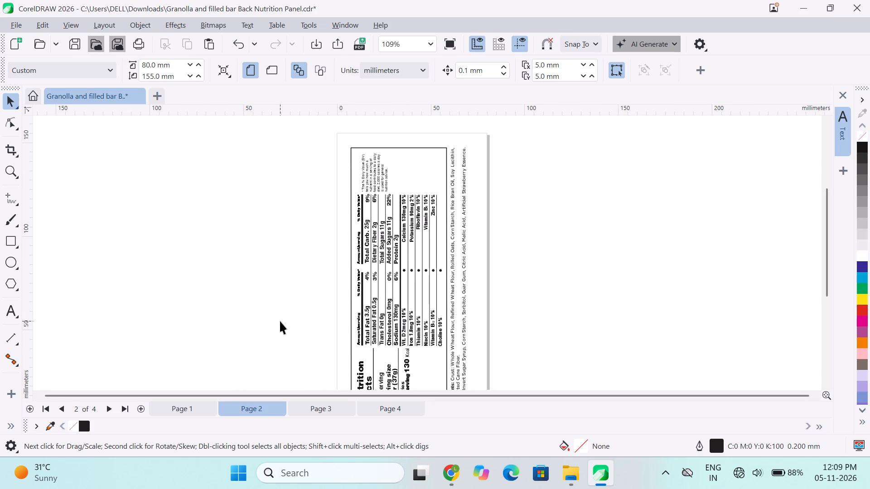
left_click(176, 403)
left_click(309, 407)
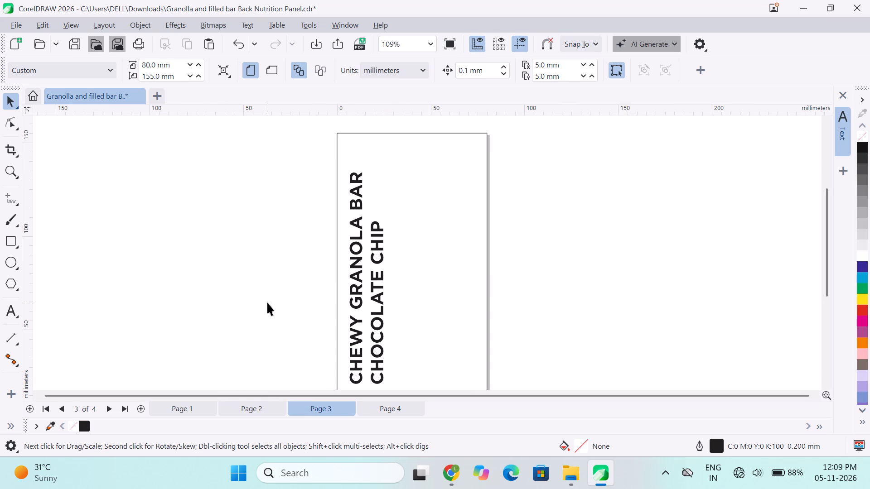
left_click(267, 302)
left_click(175, 405)
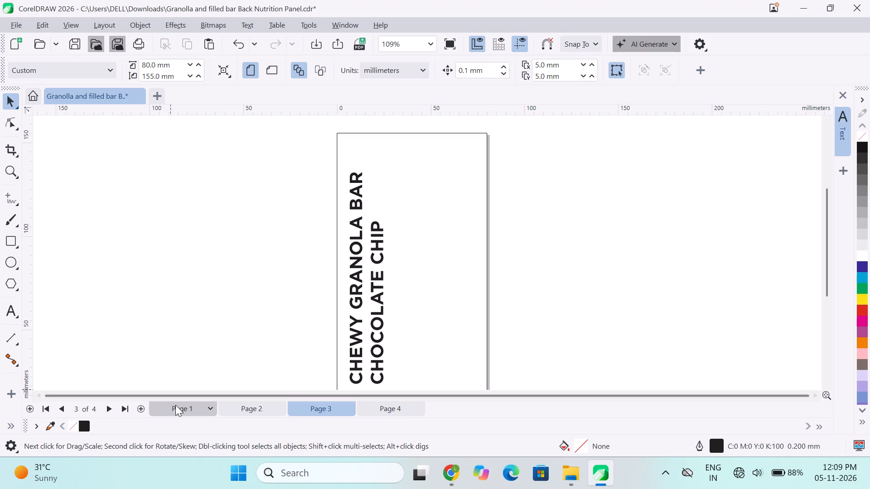
left_click(214, 324)
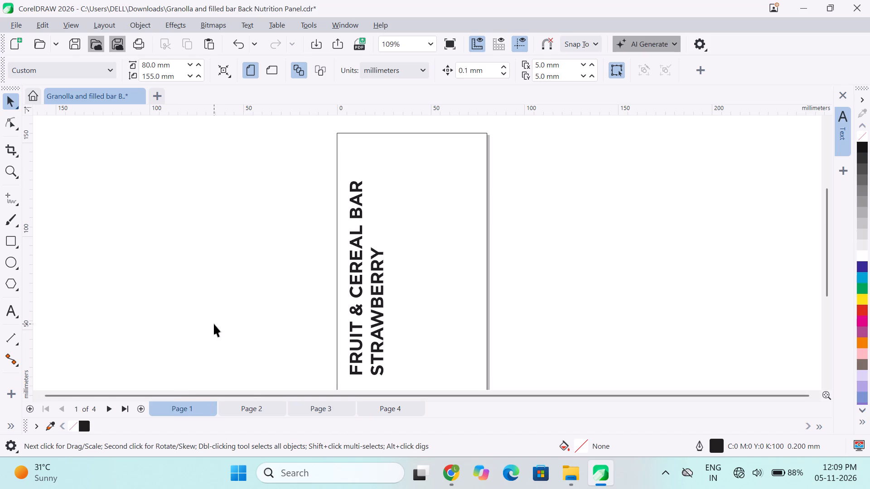
left_click(304, 408)
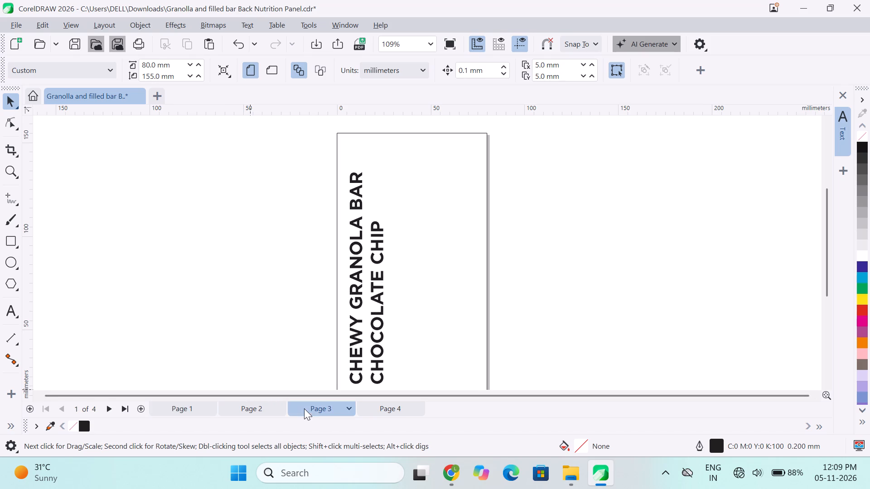
left_click(233, 330)
scroll(233, 330, "down", 3, "ctrl")
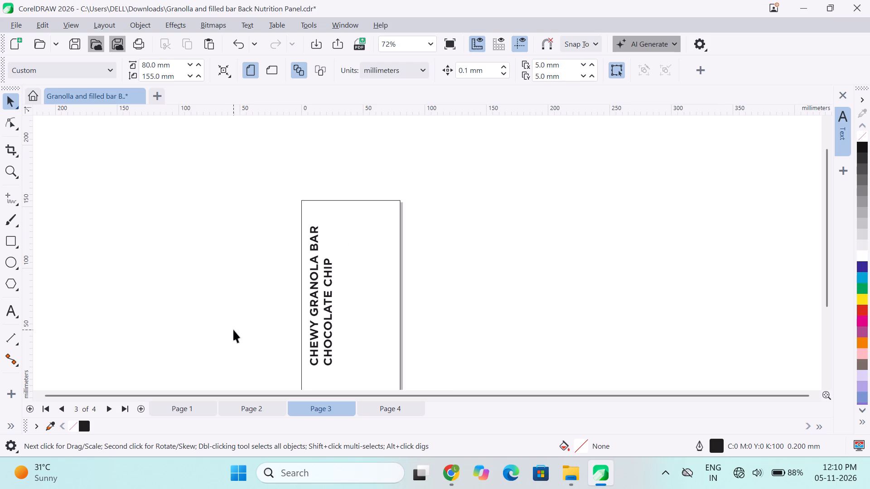
scroll(233, 330, "down", 1)
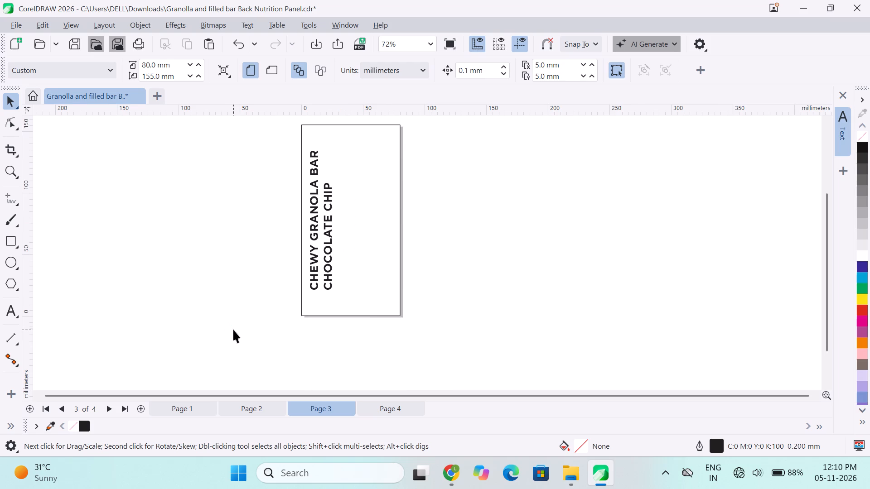
scroll(233, 330, "up", 1)
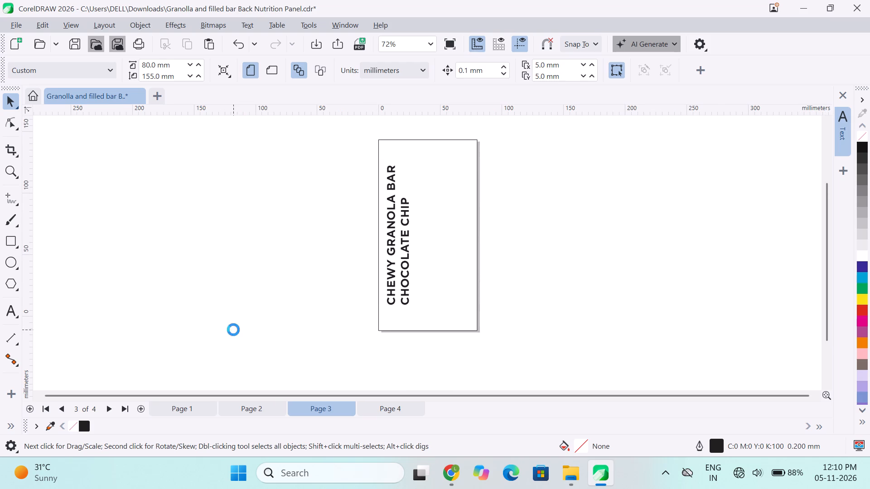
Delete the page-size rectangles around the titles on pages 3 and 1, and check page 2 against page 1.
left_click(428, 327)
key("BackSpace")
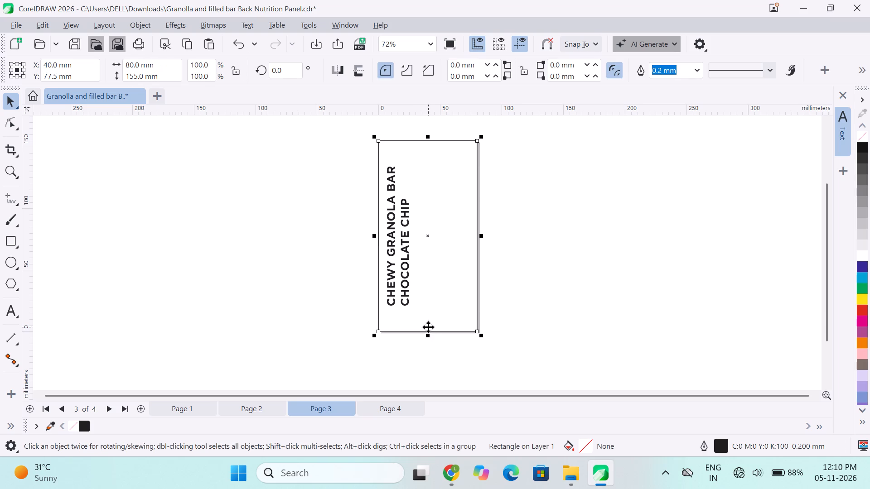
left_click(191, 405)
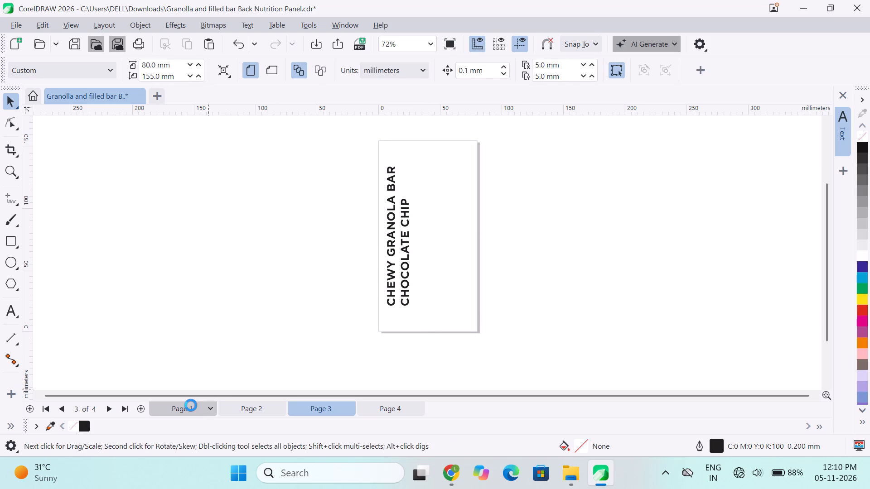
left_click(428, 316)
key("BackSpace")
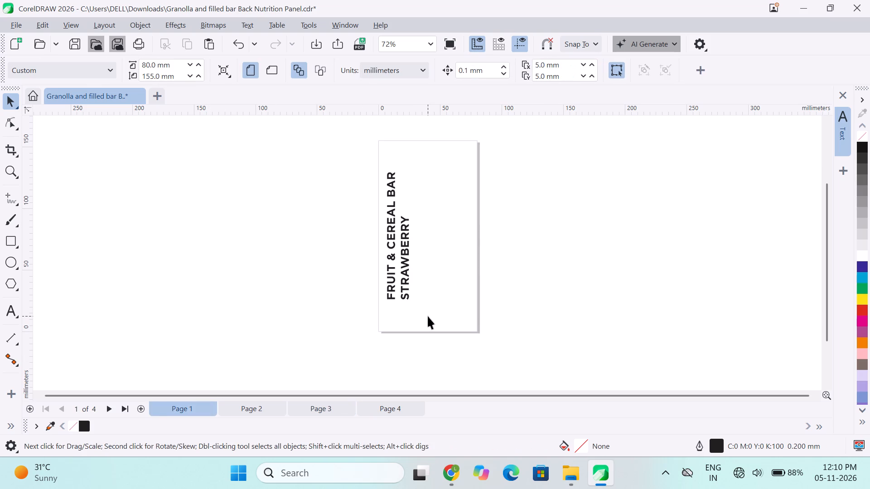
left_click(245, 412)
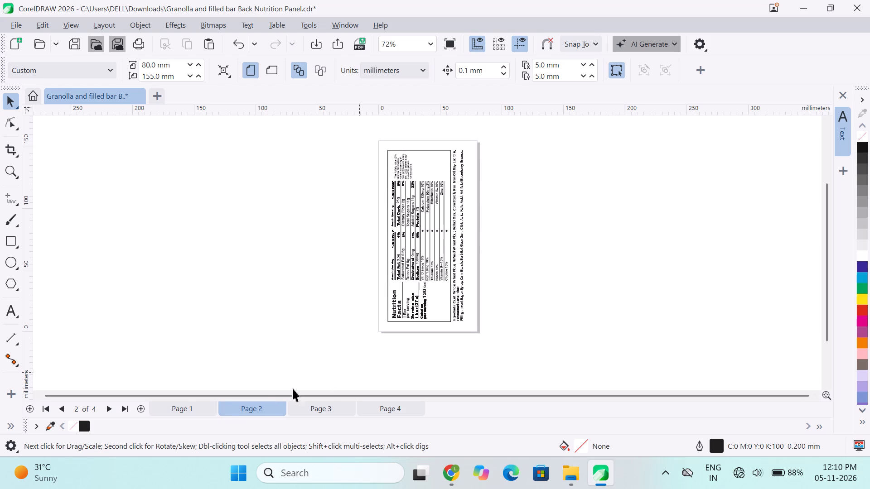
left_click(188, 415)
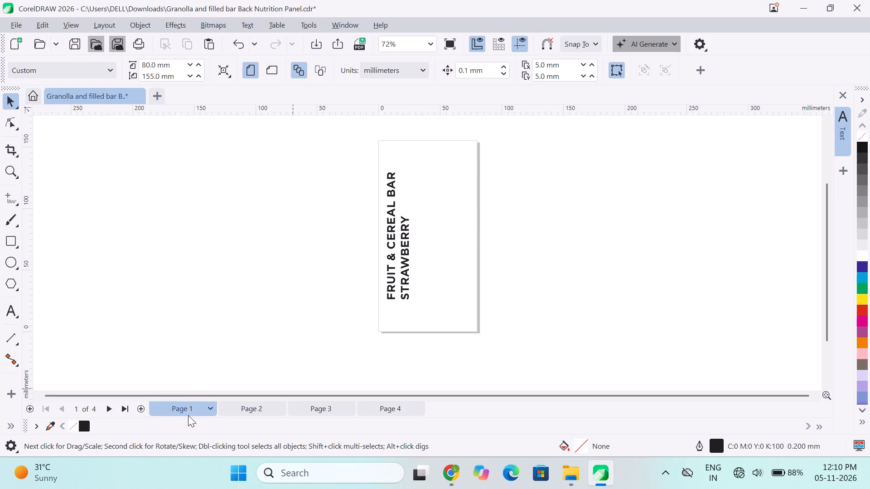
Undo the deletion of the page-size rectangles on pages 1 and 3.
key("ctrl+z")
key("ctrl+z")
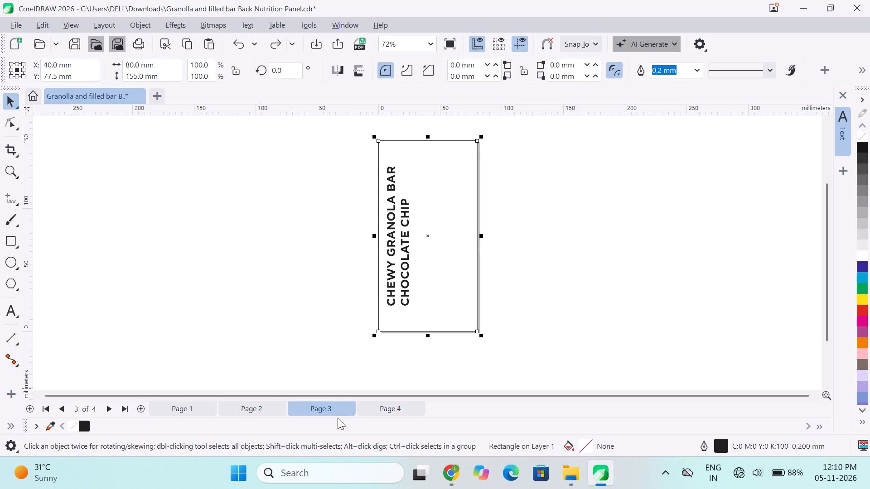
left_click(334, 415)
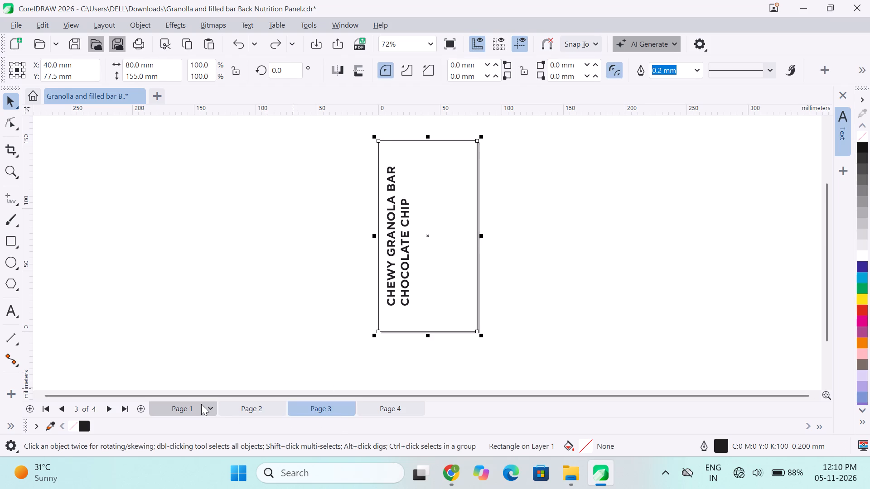
Remove the outline from the page-size rectangle around the FRUIT & CEREAL BAR STRAWBERRY title on page 1.
left_click(201, 404)
left_click(388, 312)
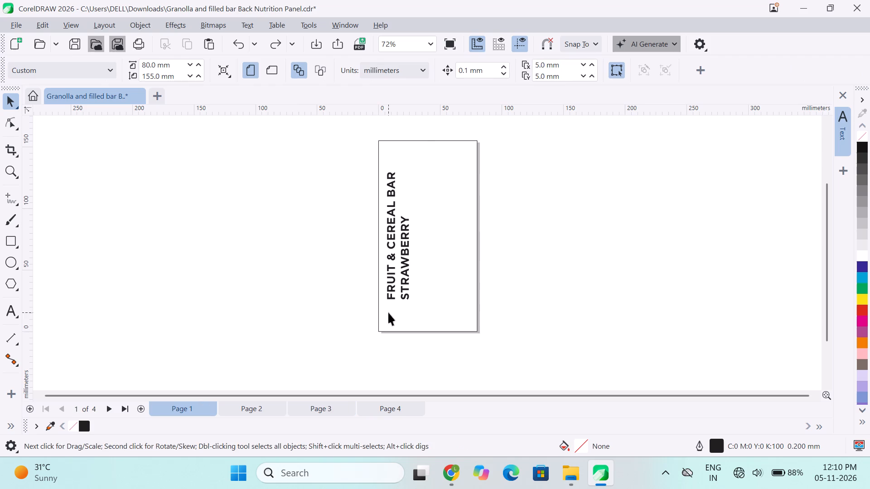
right_click(859, 134)
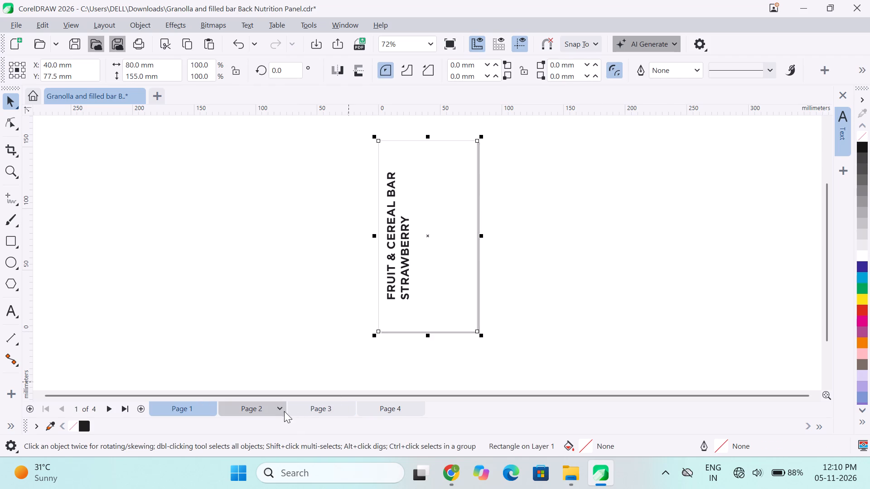
Remove the outline from the page-size rectangle around the CHEWY GRANOLA BAR CHOCOLATE CHIP title on page 3.
left_click(299, 412)
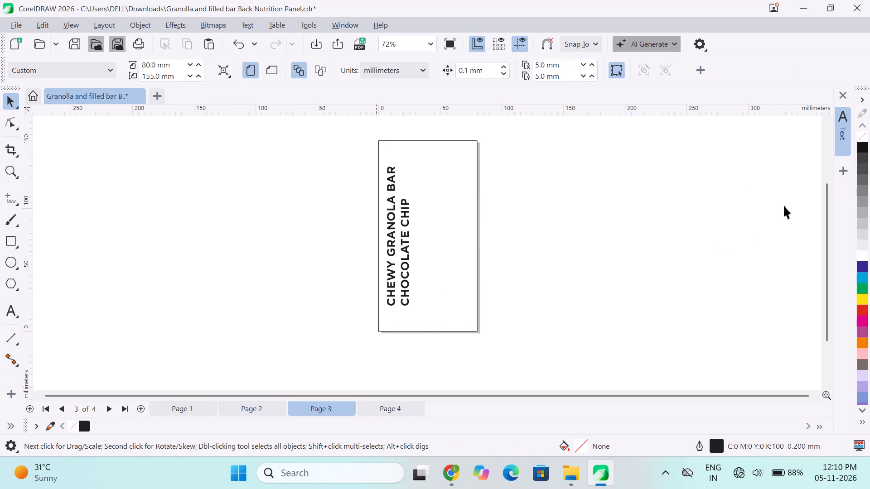
left_click(460, 278)
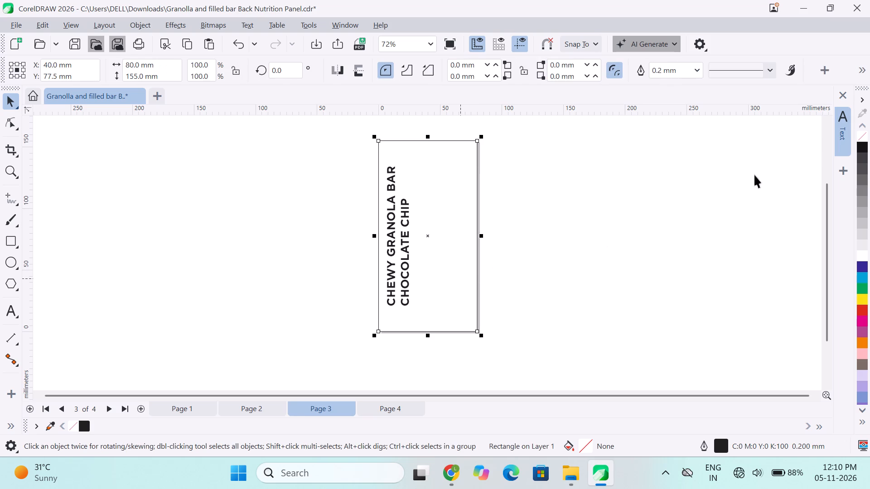
left_click(864, 136)
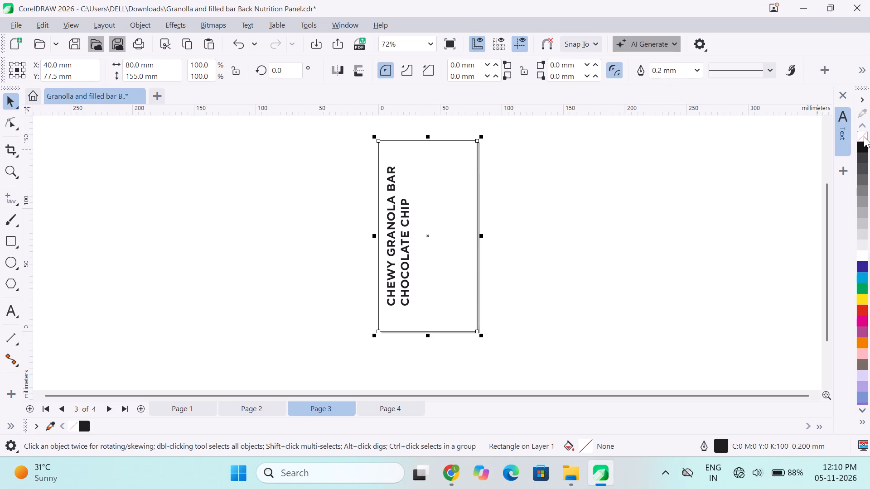
right_click(864, 136)
left_click(694, 160)
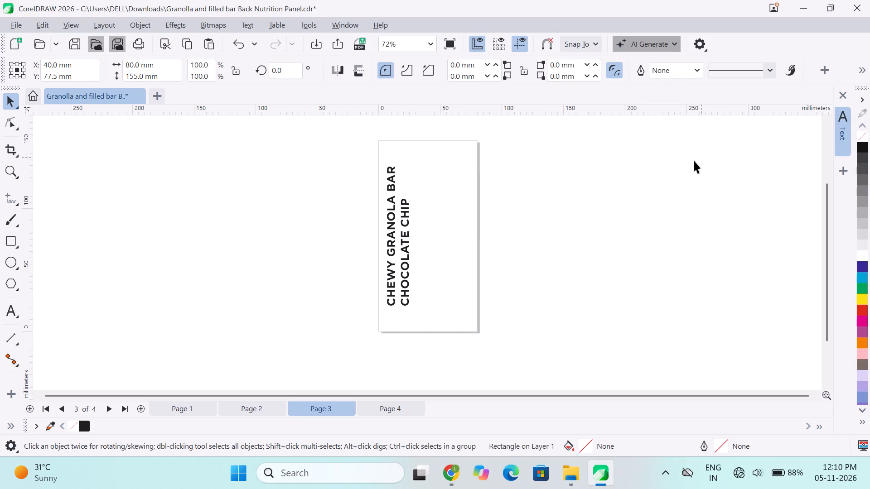
Add an 80 x 155 mm page frame rectangle on page 4 with no fill and no outline.
left_click(390, 401)
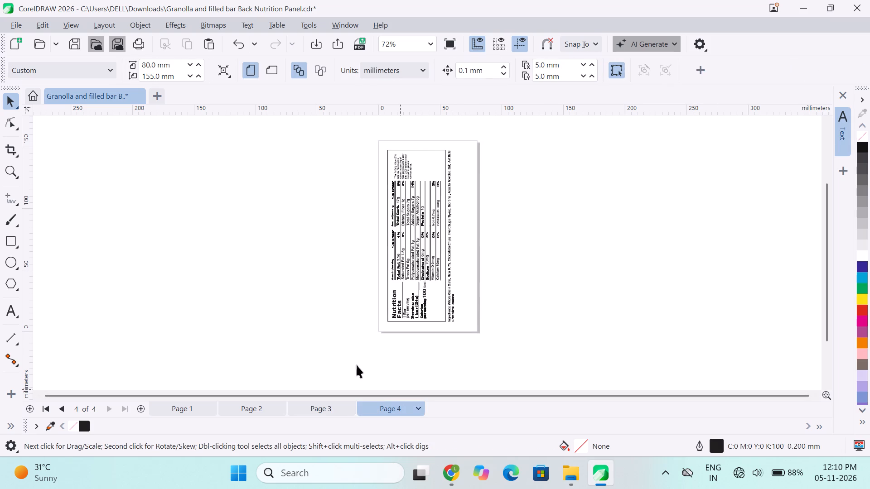
left_click(278, 275)
left_click(477, 326)
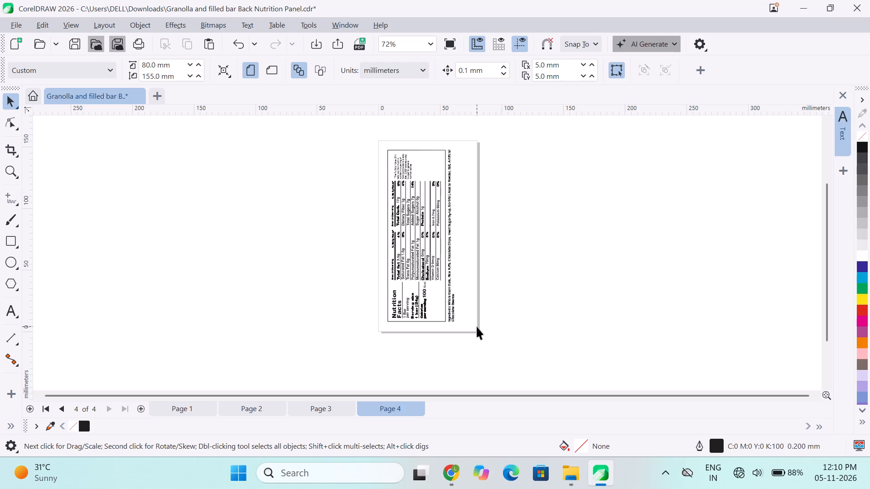
left_click(472, 326)
left_click(270, 293)
double_click(12, 236)
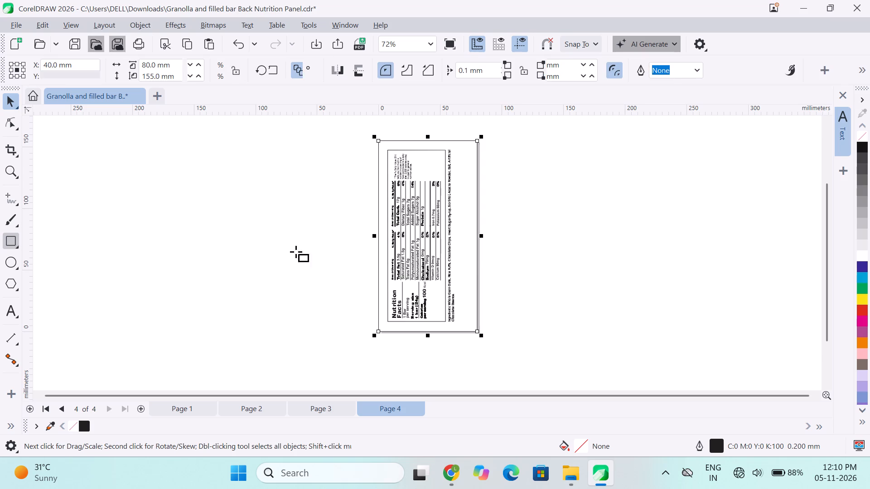
left_click(858, 138)
right_click(858, 138)
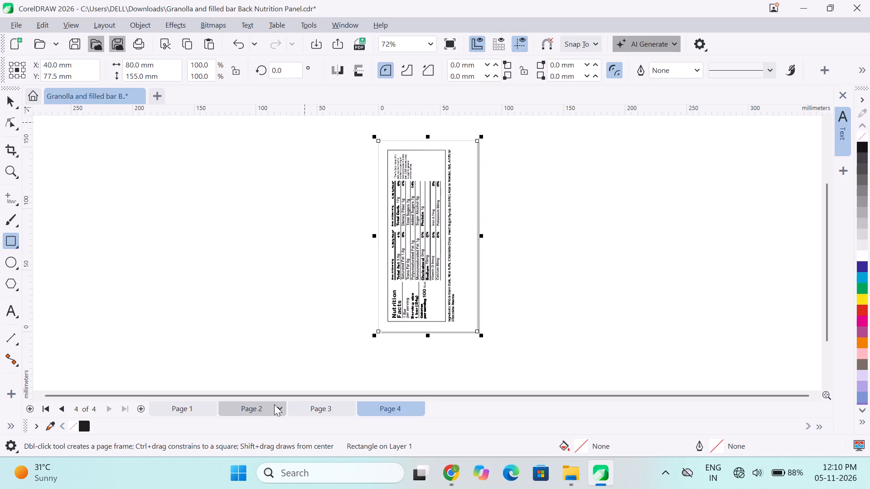
Add an 80 x 155 mm page frame rectangle on page 2 with no outline.
left_click(258, 408)
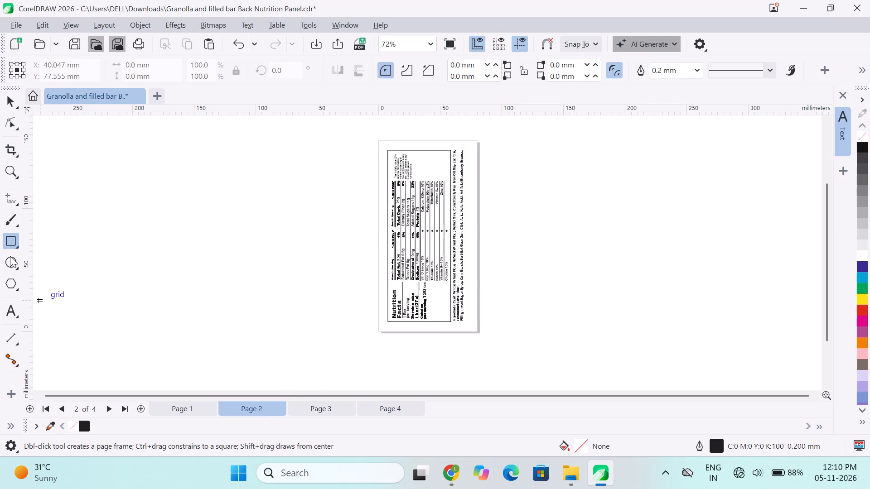
double_click(14, 238)
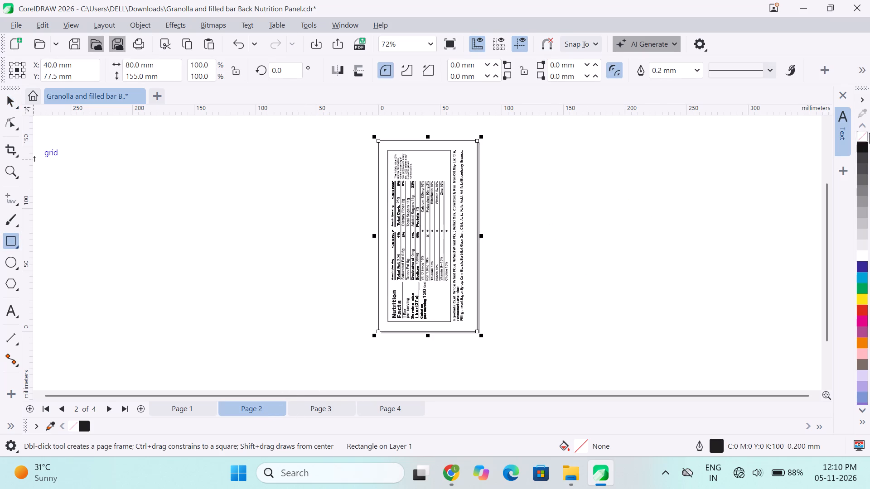
right_click(862, 136)
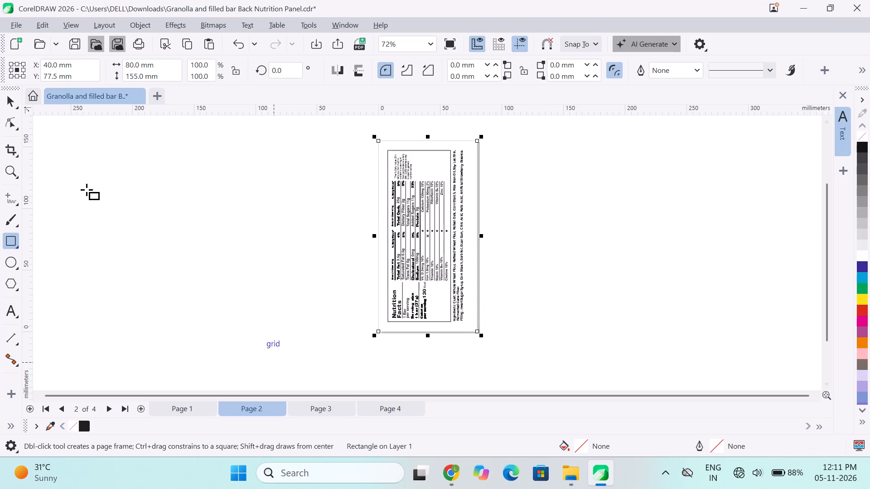
left_click(12, 98)
left_click(222, 257)
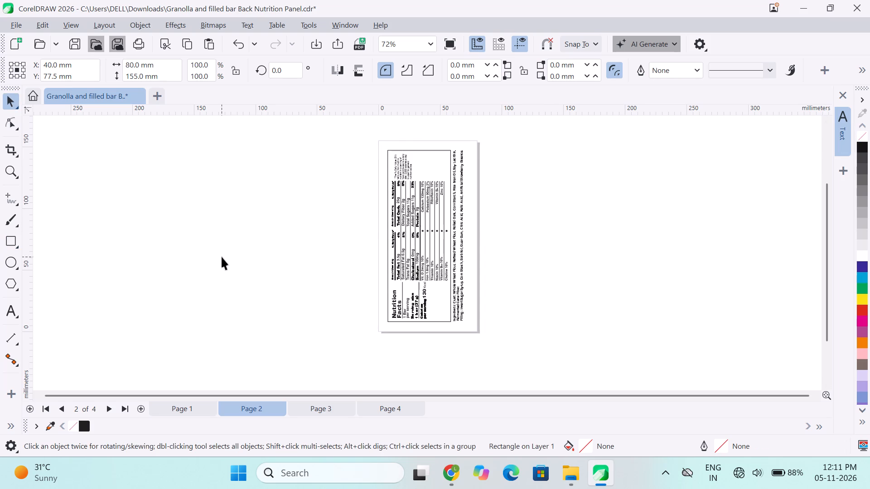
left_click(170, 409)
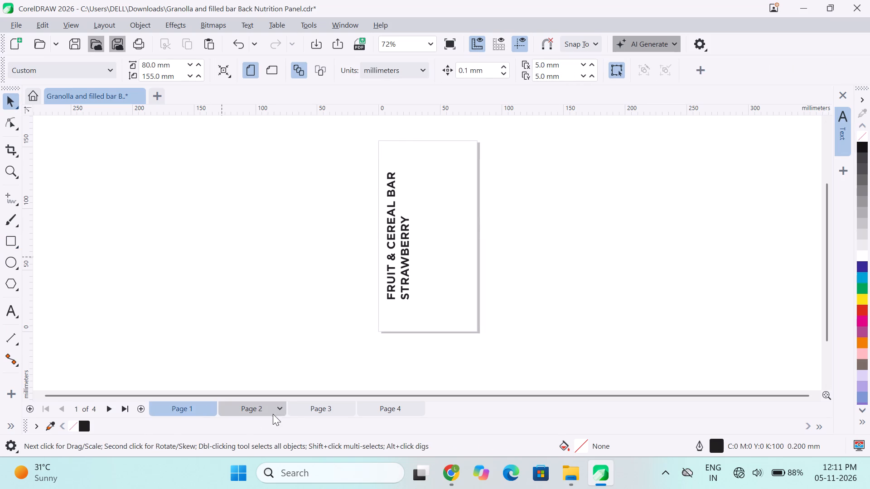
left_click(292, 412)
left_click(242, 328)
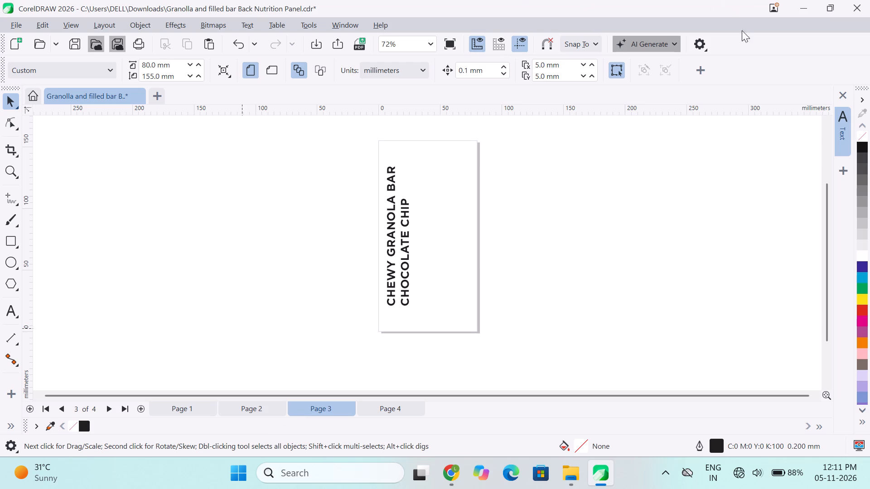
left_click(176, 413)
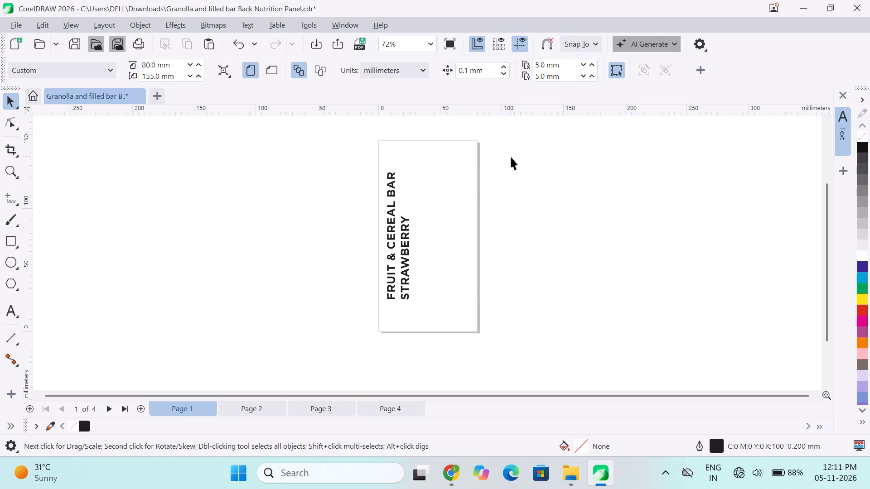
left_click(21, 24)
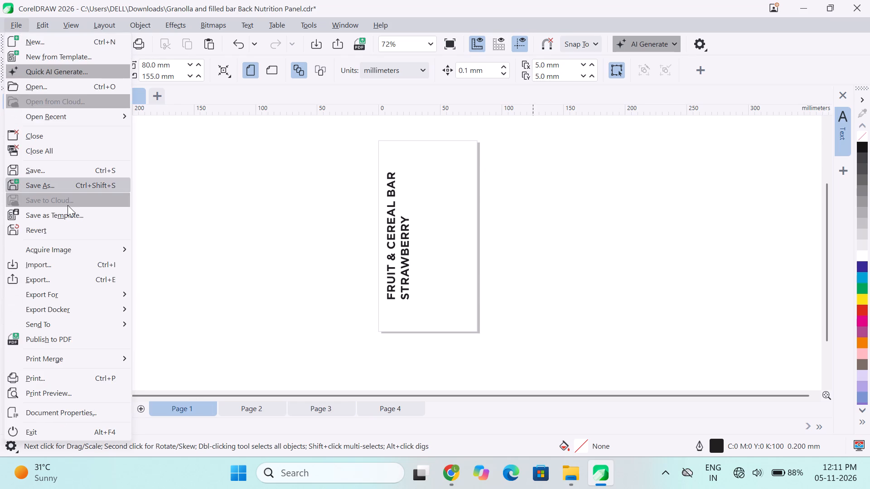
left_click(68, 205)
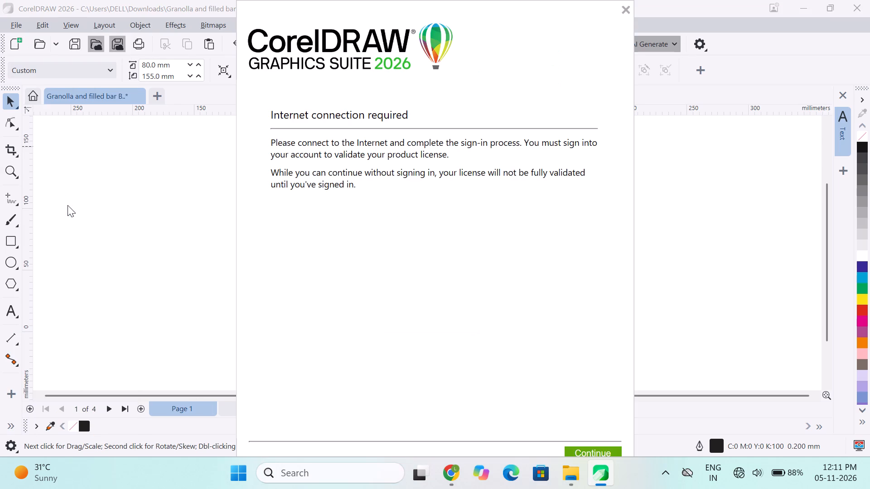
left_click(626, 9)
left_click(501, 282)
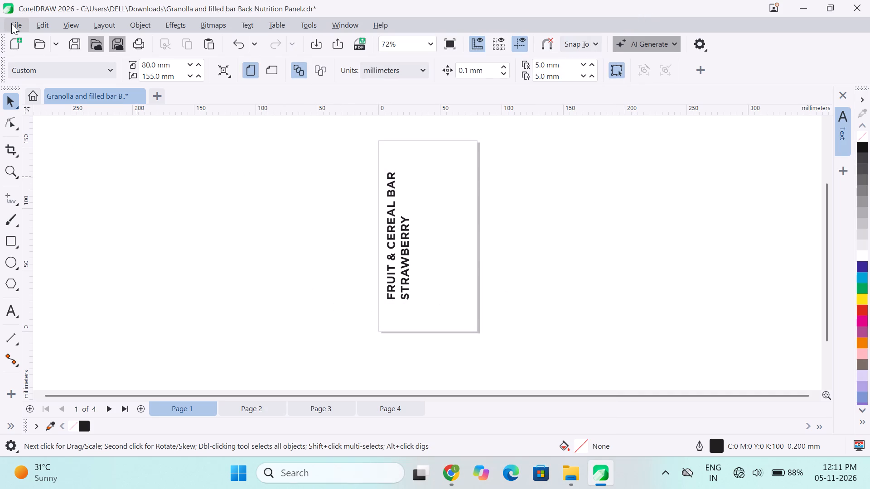
Save the drawing as a CDR file named Granolla and filled bar Back Nutrition Panel in the flavour folder under Documents.
left_click(11, 23)
left_click(45, 192)
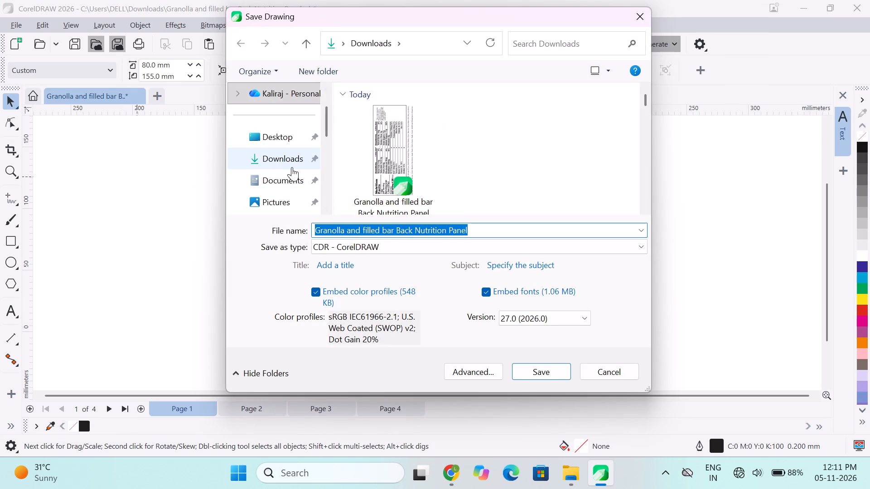
left_click(290, 183)
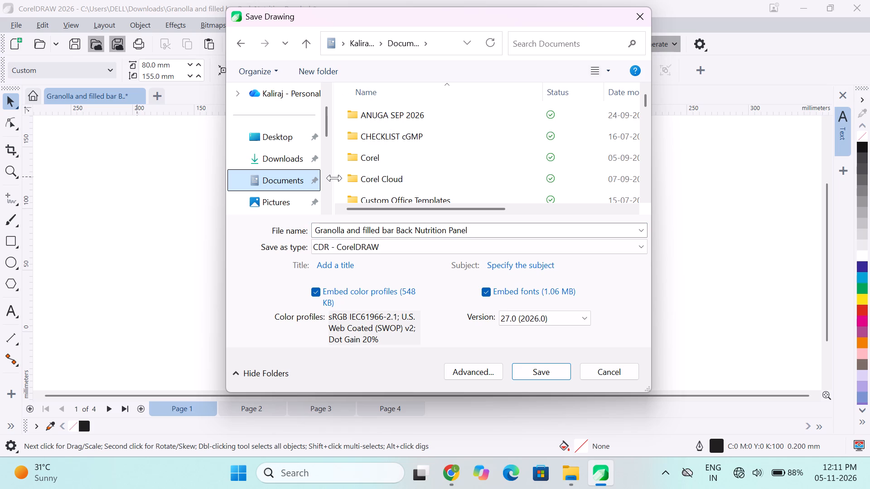
scroll(387, 157, "down", 1)
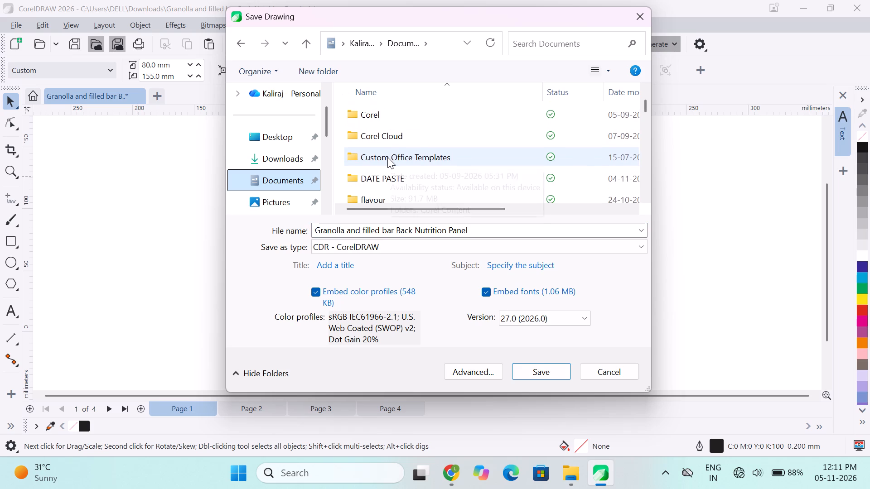
scroll(387, 157, "down", 1)
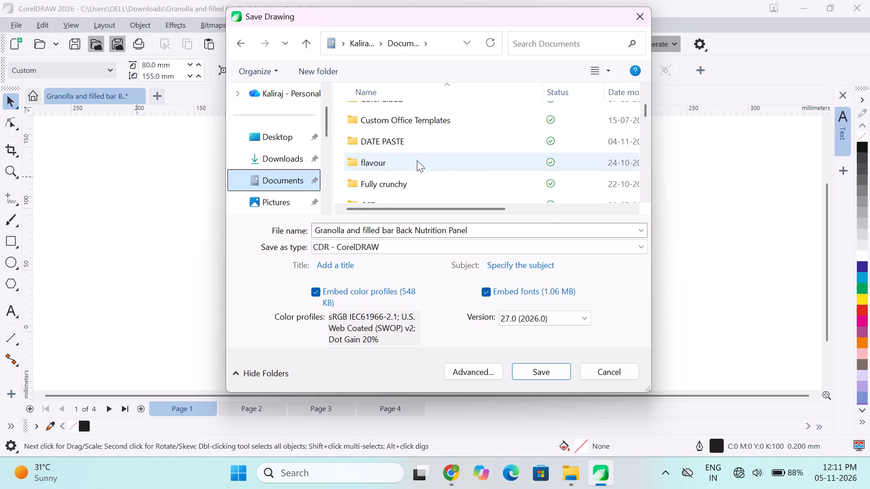
scroll(407, 160, "down", 1)
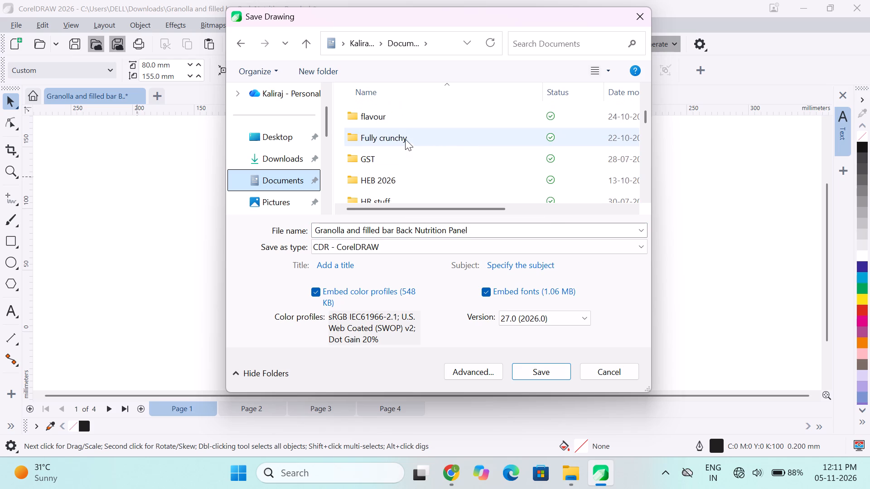
double_click(405, 115)
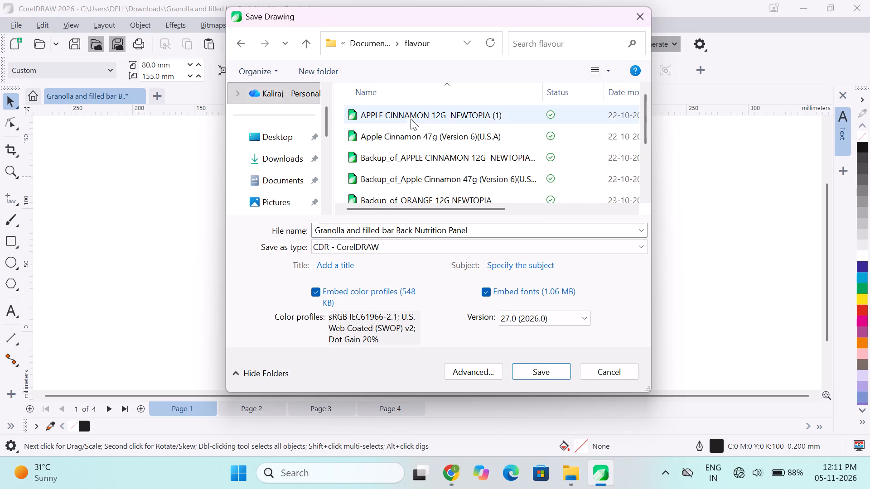
left_click(532, 373)
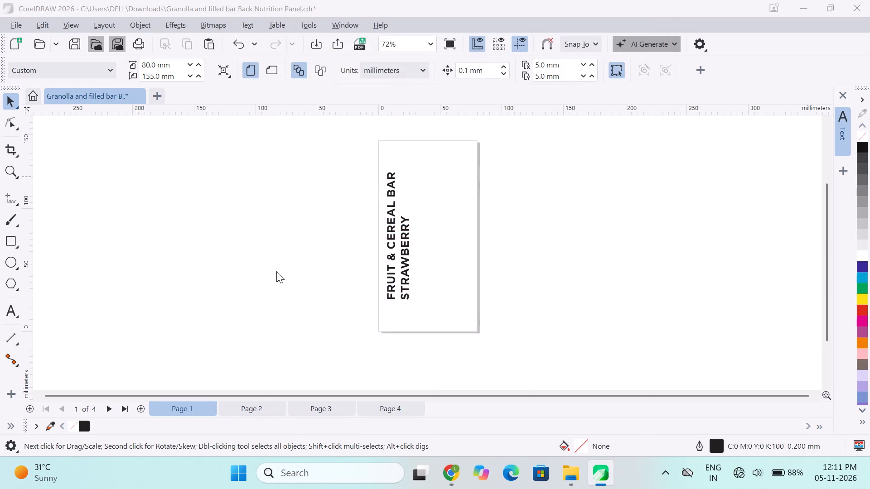
Start saving another copy of the drawing in the flavour folder, with PDF - Adobe Portable Document Format as the file type.
left_click(16, 25)
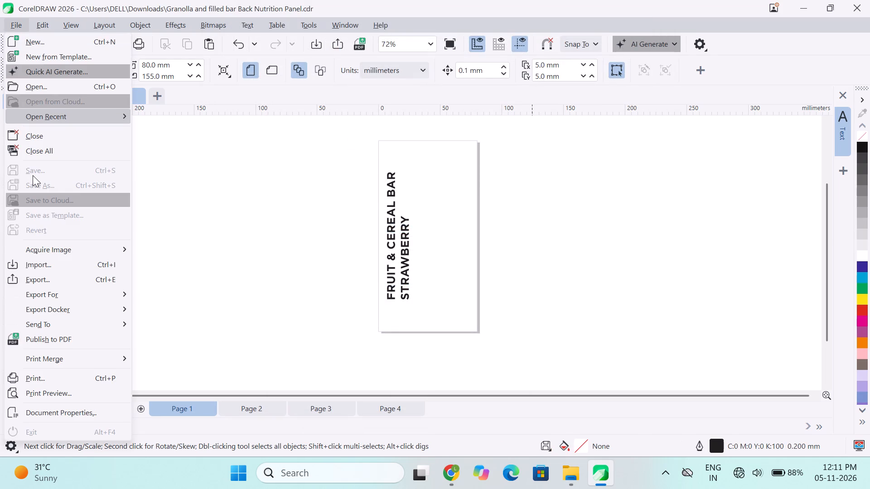
left_click(37, 190)
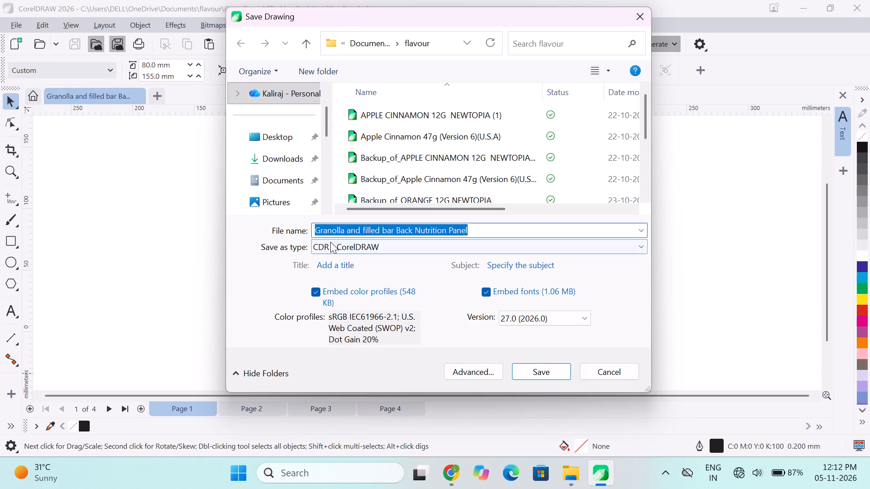
left_click(331, 242)
left_click(360, 22)
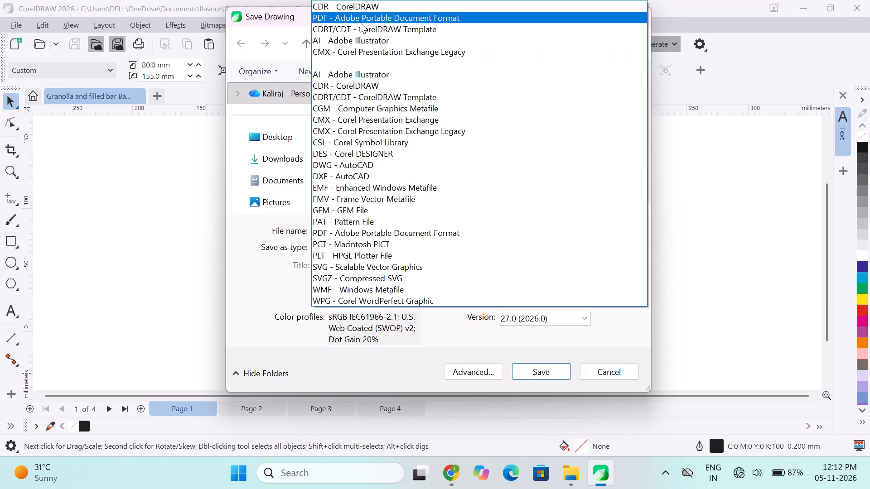
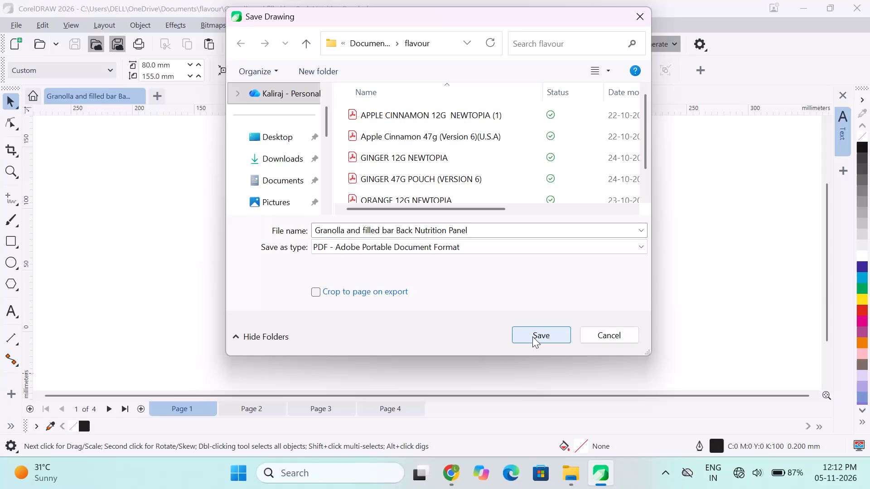
Save the current document as the PDF Granolla and filled bar Back Nutrition Panel with the existing PDF settings, and minimise the CorelDRAW window.
left_click(532, 336)
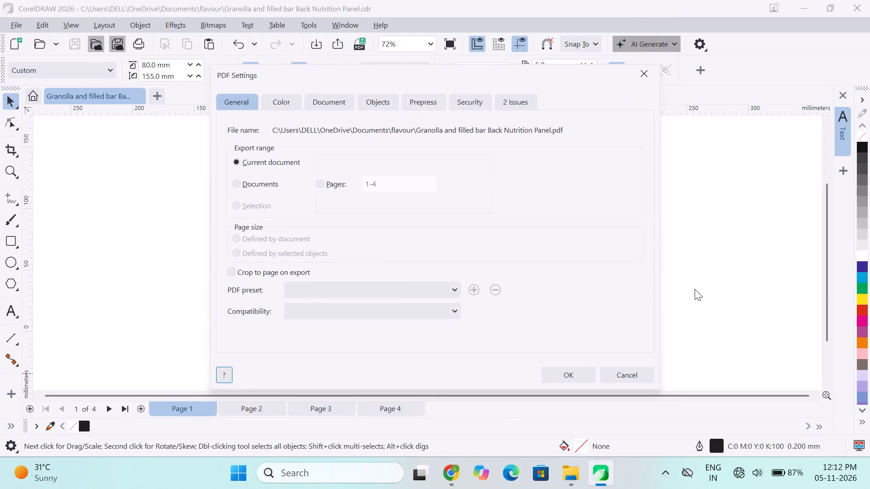
left_click(562, 374)
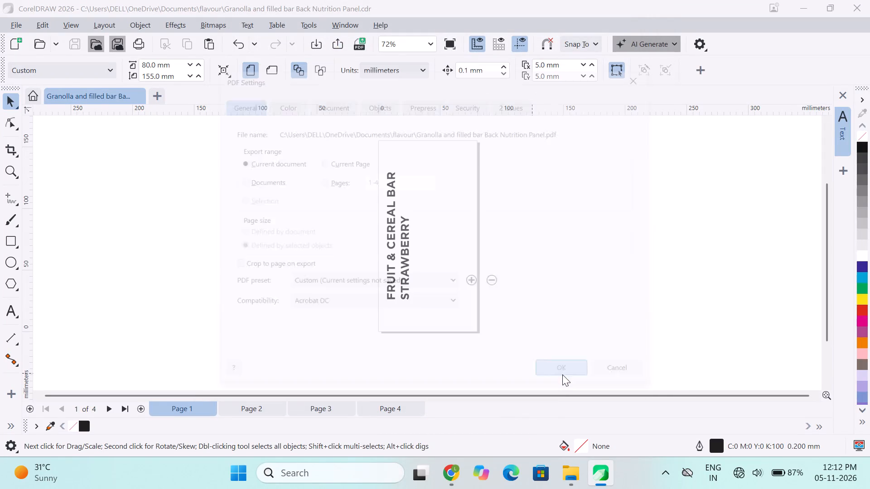
left_click(800, 11)
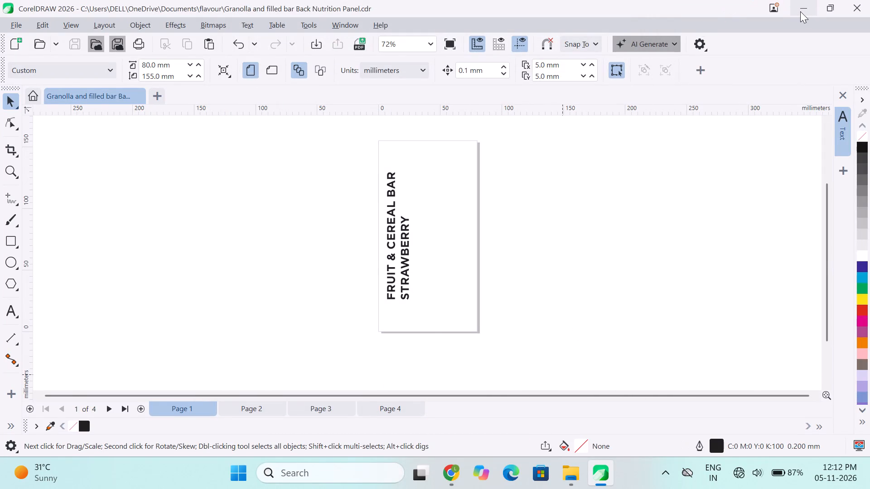
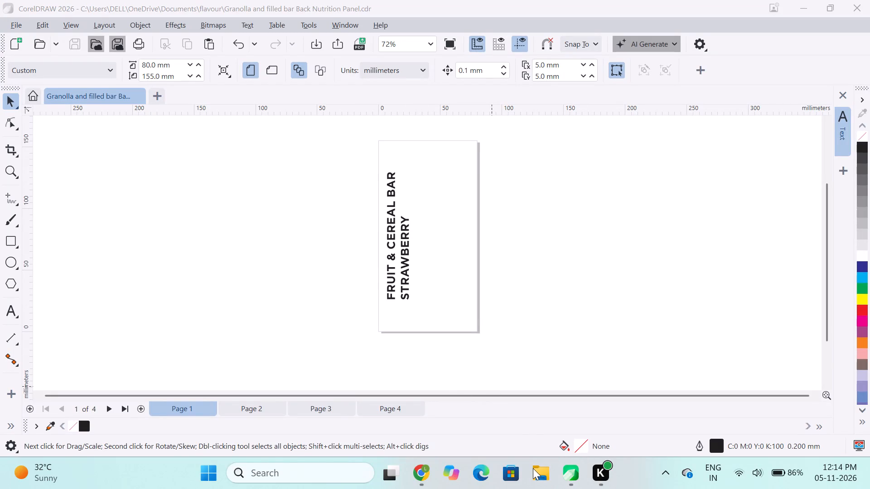
Switch back to CorelDRAW to check page 3 of the nutrition panel document, and minimise the window.
left_click(576, 479)
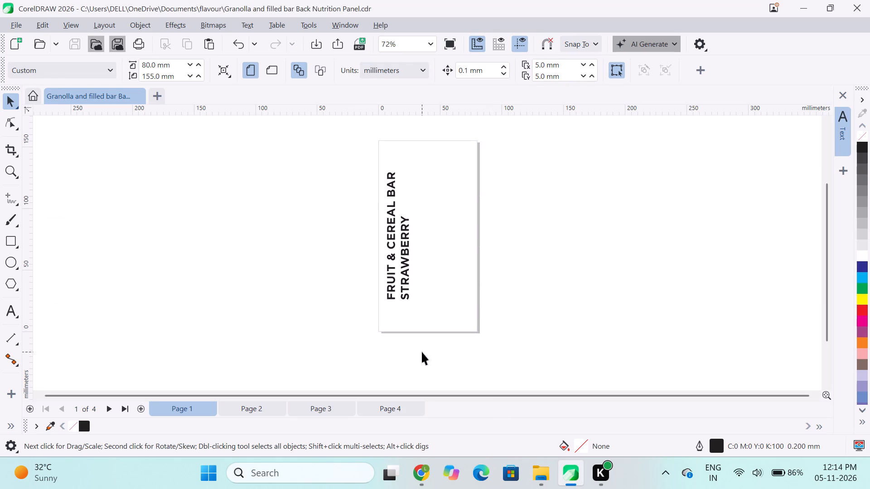
left_click(309, 408)
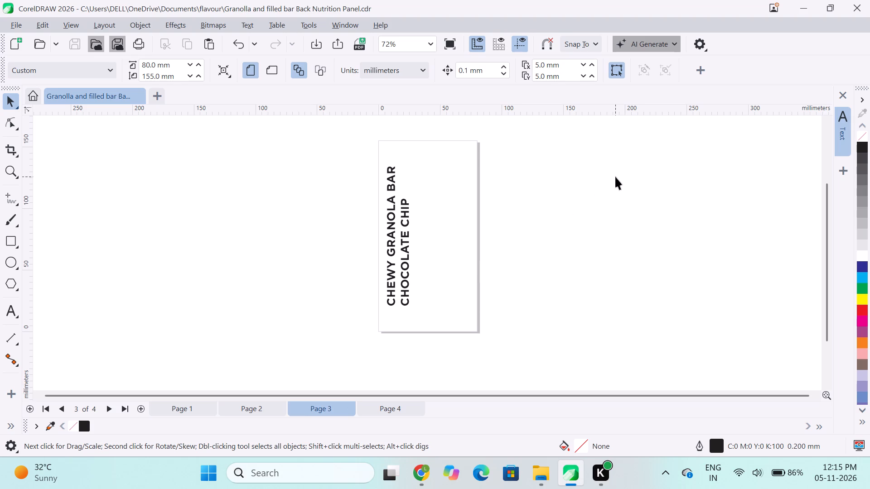
left_click(810, 1)
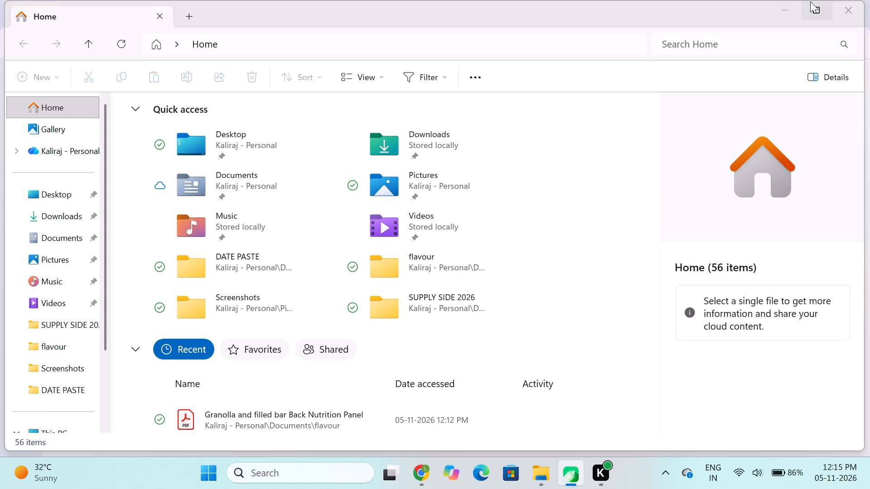
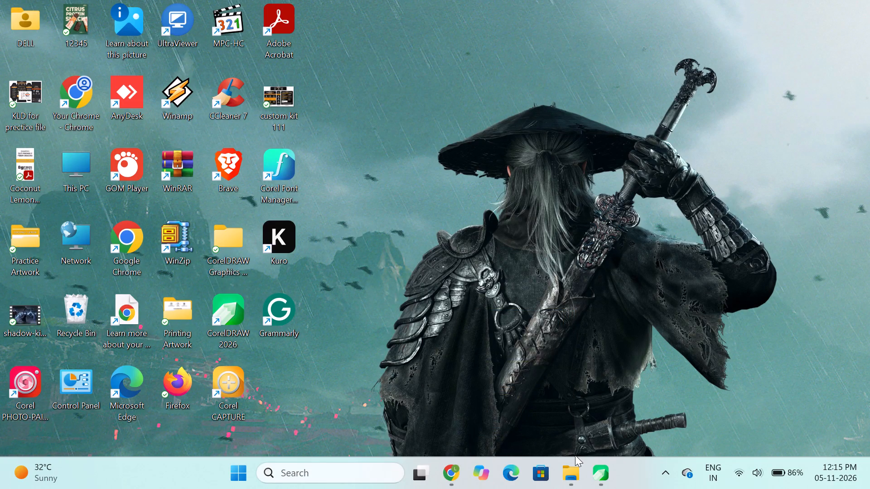
Open the flavour folder in File Explorer to check the saved nutrition panel files, and close the window.
double_click(570, 465)
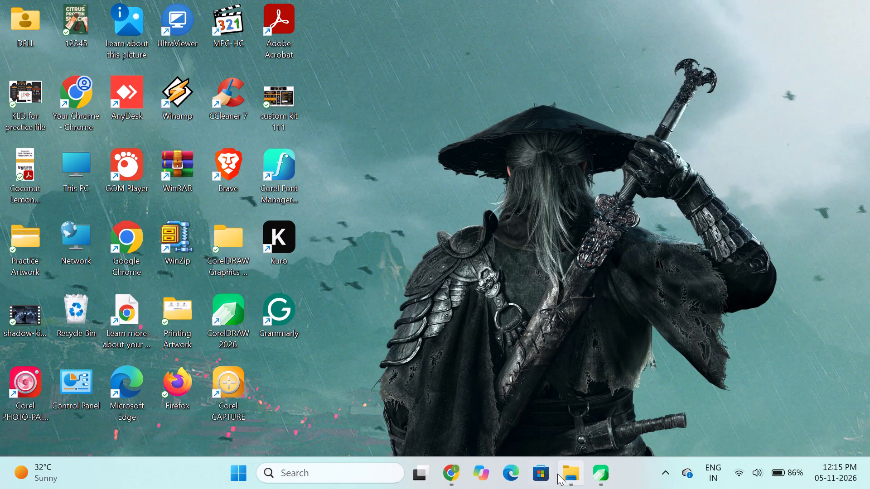
left_click(559, 473)
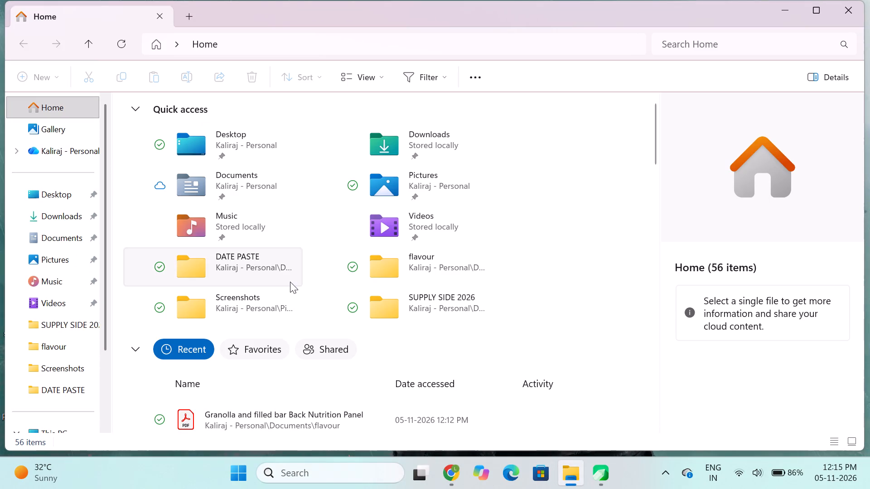
double_click(447, 277)
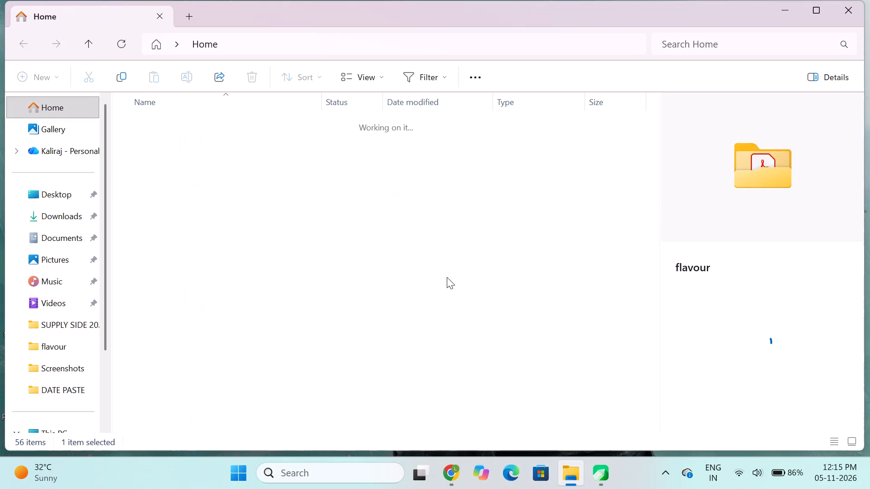
left_click(850, 7)
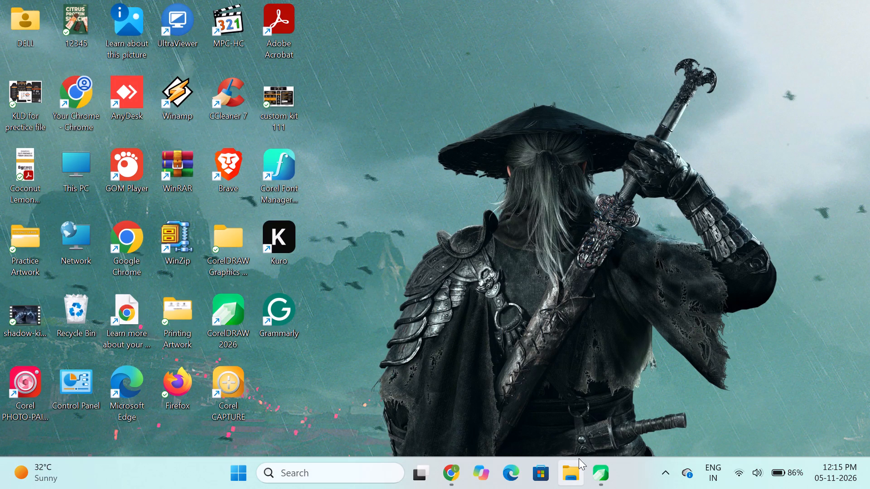
Reopen File Explorer and open the recent Granolla and filled bar Back Nutrition Panel PDF in Adobe Acrobat.
double_click(579, 460)
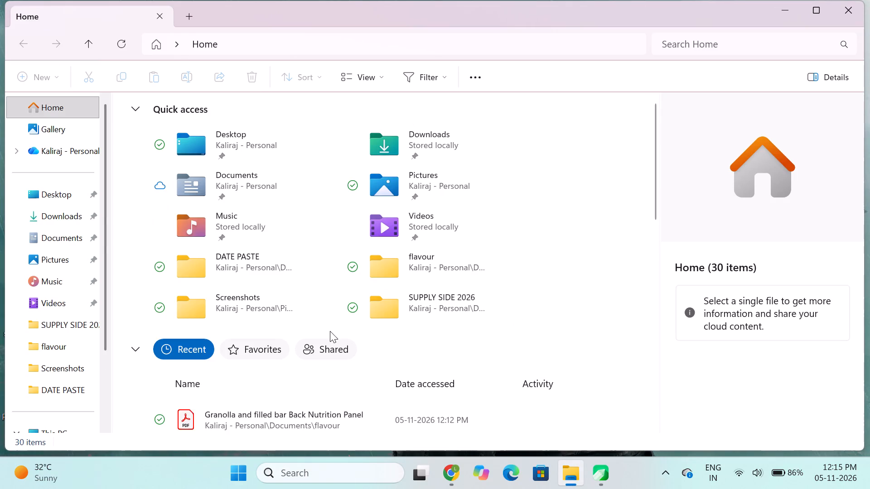
scroll(330, 331, "down", 1)
double_click(285, 331)
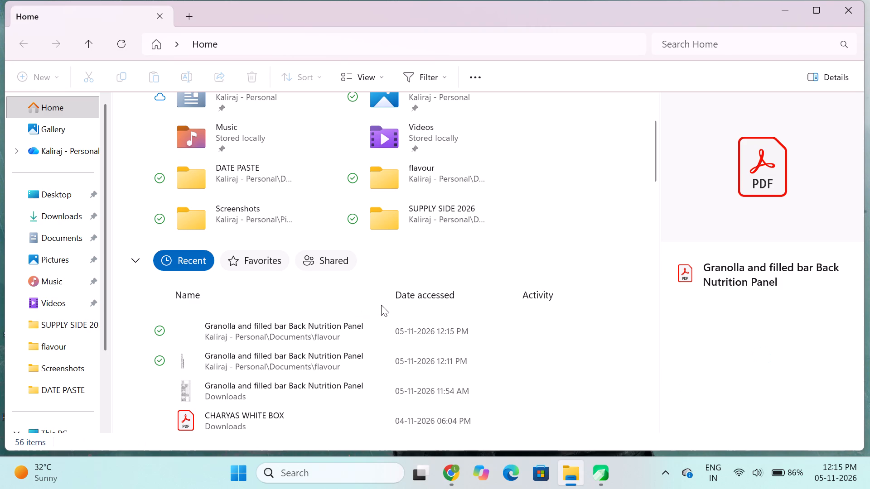
left_click(446, 334)
left_click(446, 334)
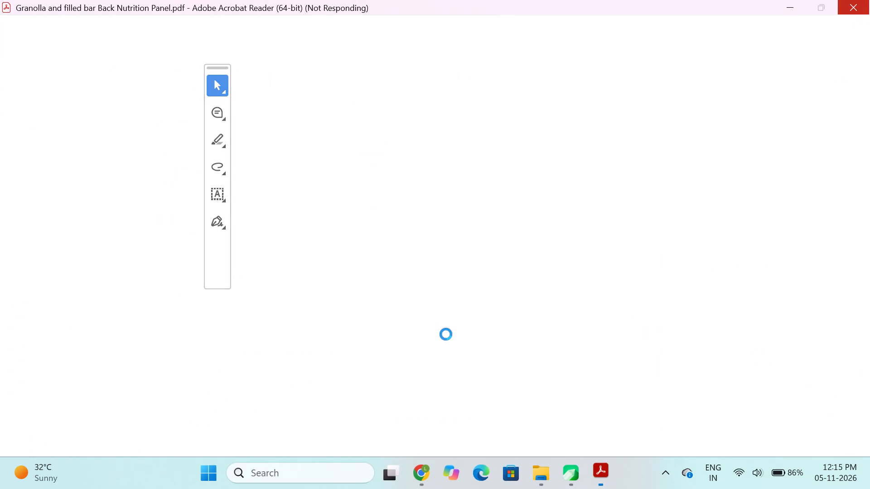
Look through the pages of the nutrition panel PDF, return to page 1 and dismiss the AI summary banner.
scroll(440, 307, "down", 5)
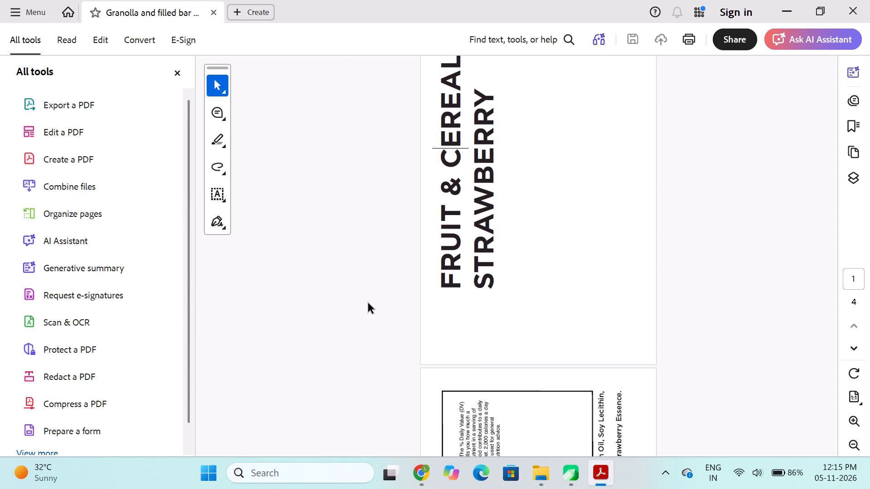
left_click(368, 303)
scroll(368, 303, "down", 5)
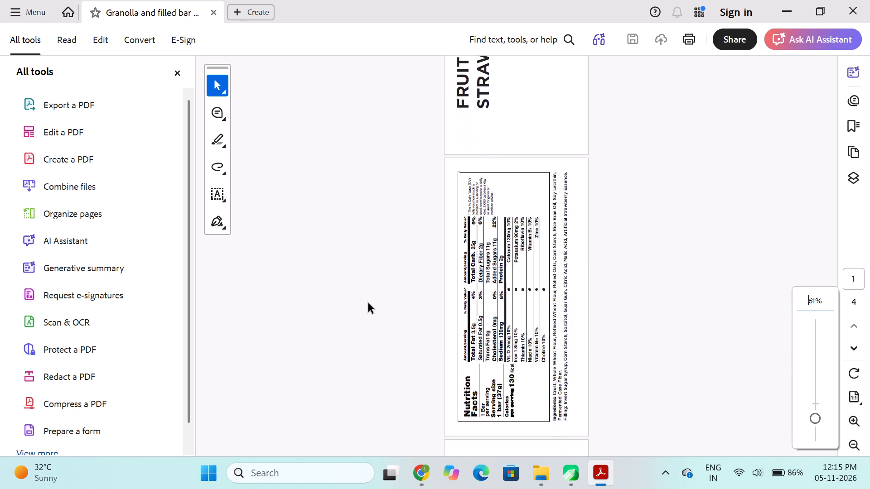
scroll(368, 303, "down", 6)
scroll(368, 303, "up", 6)
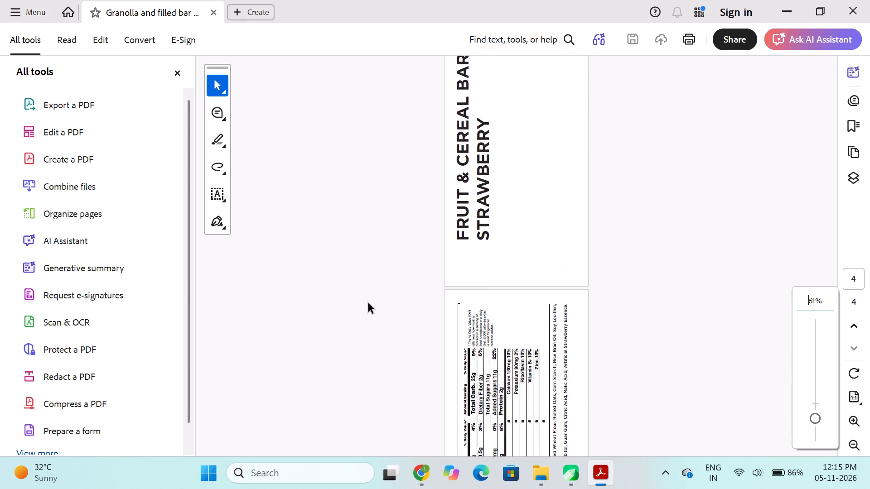
scroll(368, 303, "up", 5)
left_click(687, 77)
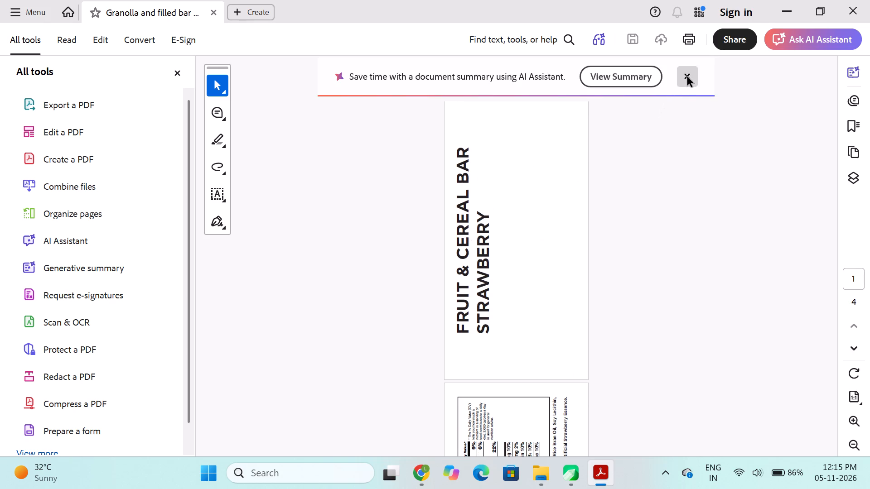
Set up a print job for the current page only, with 10 copies, on the Canon G3080 SL KRKBO9637 | 4 printer.
left_click(694, 36)
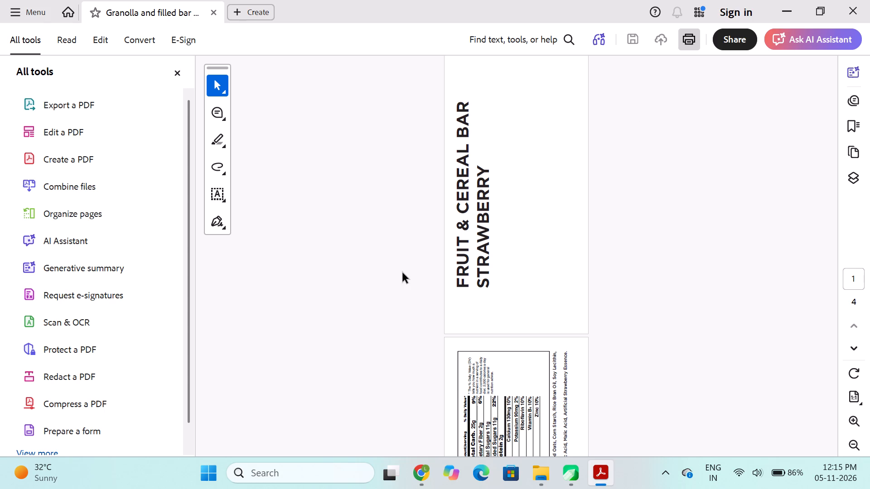
scroll(408, 221, "up", 3)
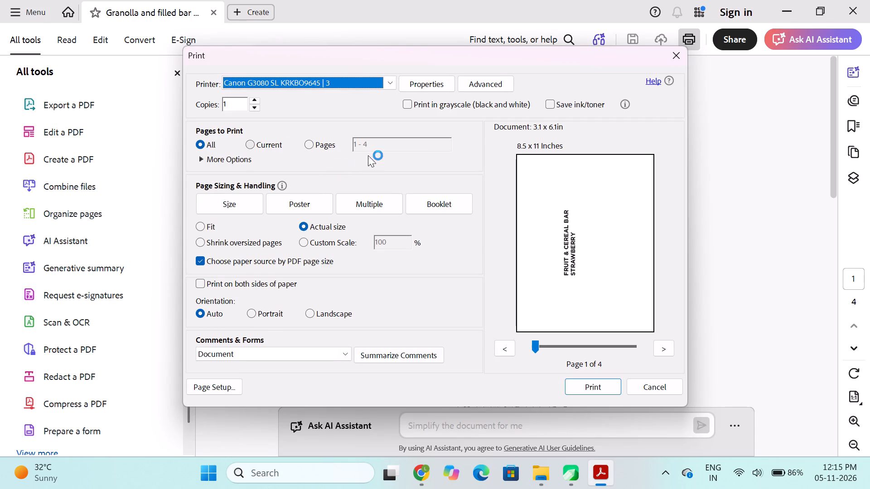
left_click(250, 145)
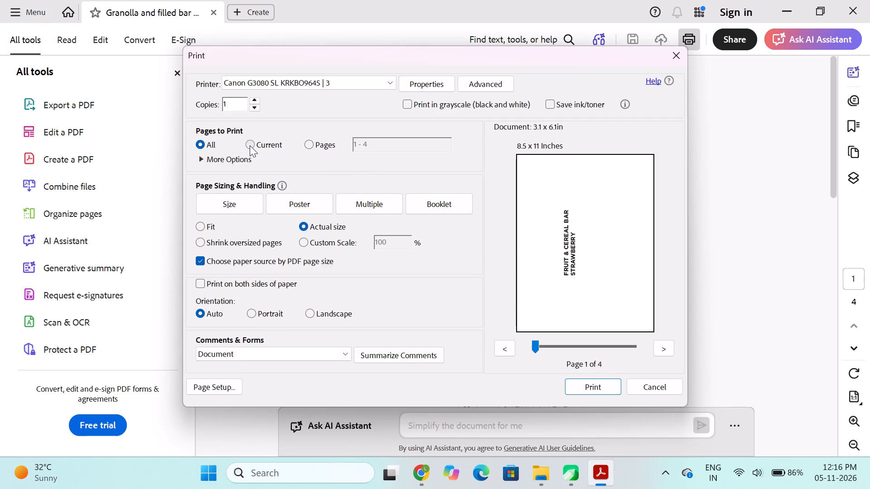
left_click(232, 107)
key("0")
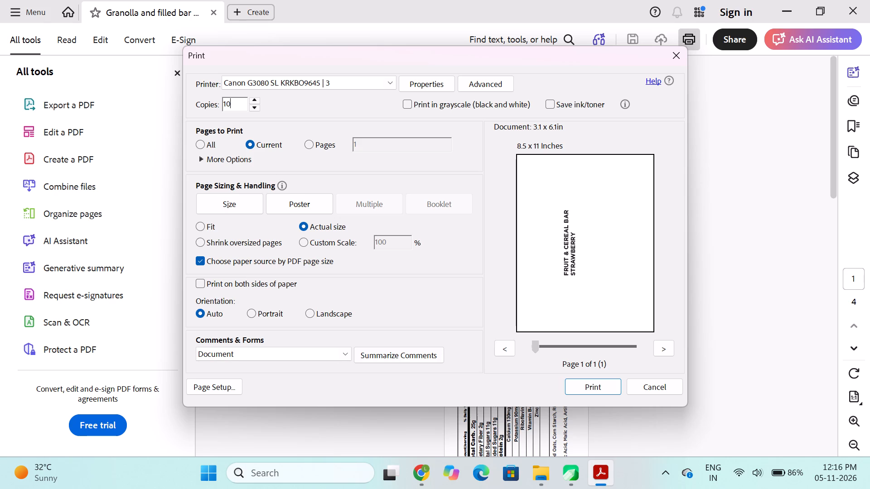
left_click(392, 83)
left_click(338, 144)
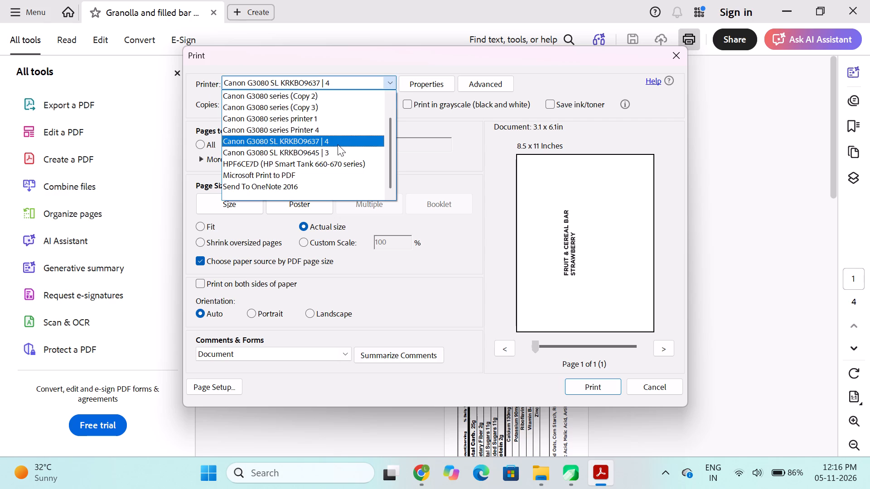
left_click(367, 52)
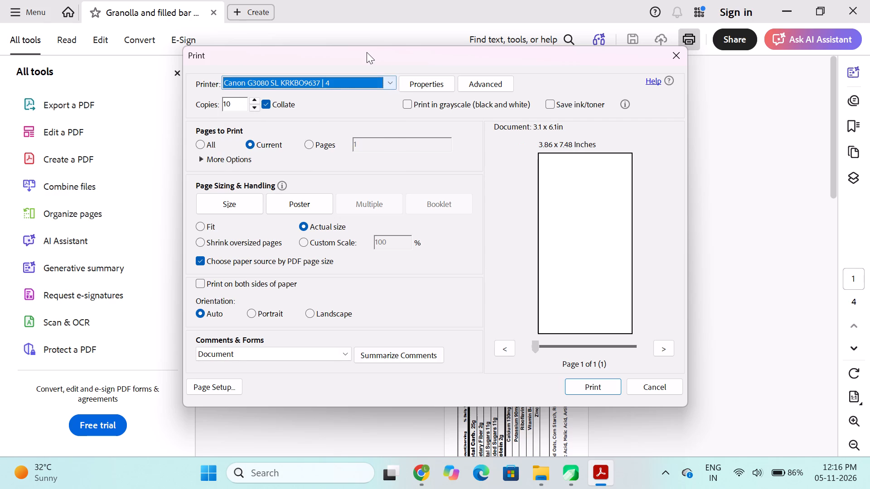
Set the number of copies to 1 and print the strawberry fruit and cereal bar title page.
left_click(233, 109)
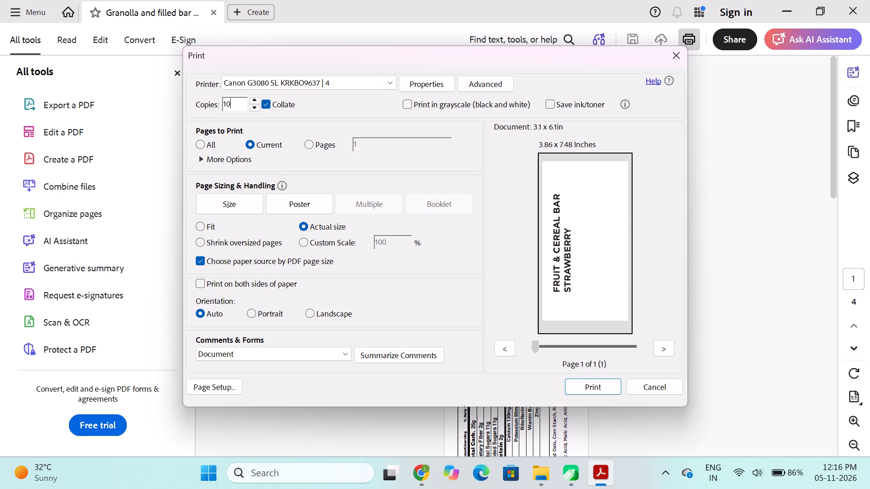
key("BackSpace")
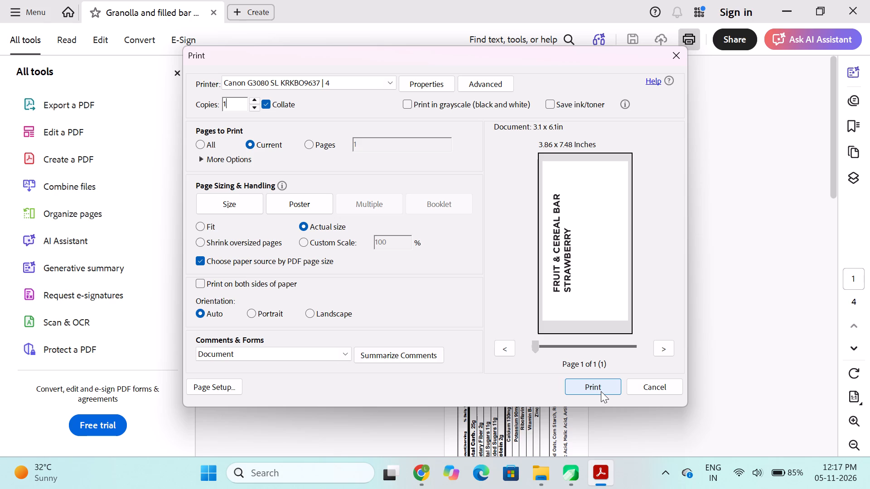
left_click(601, 391)
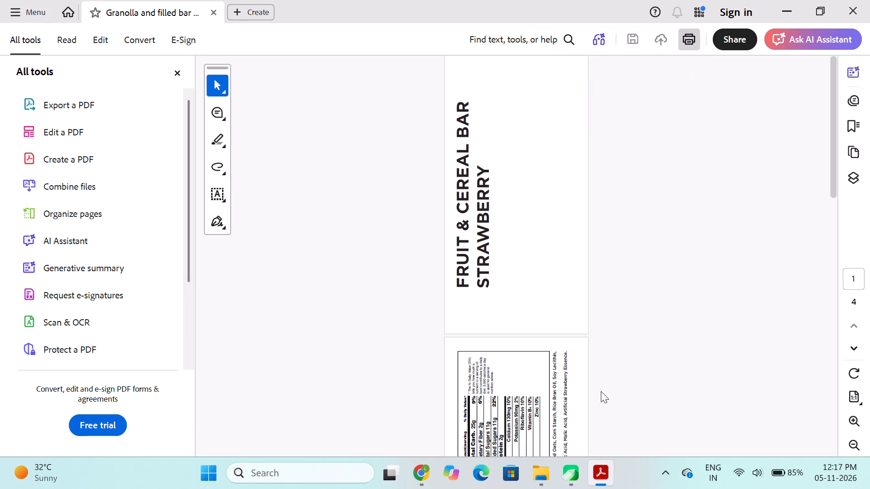
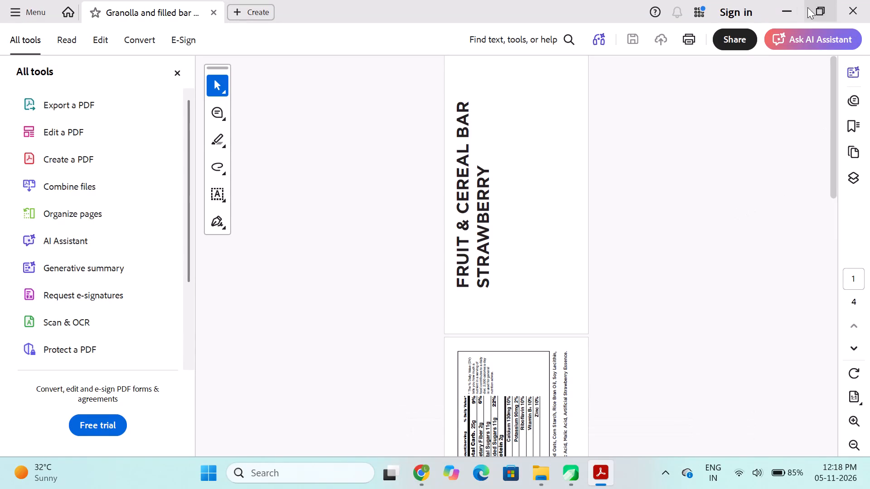
Switch from Acrobat to the nutrition panel file in CorelDRAW and go to page 1.
left_click(769, 12)
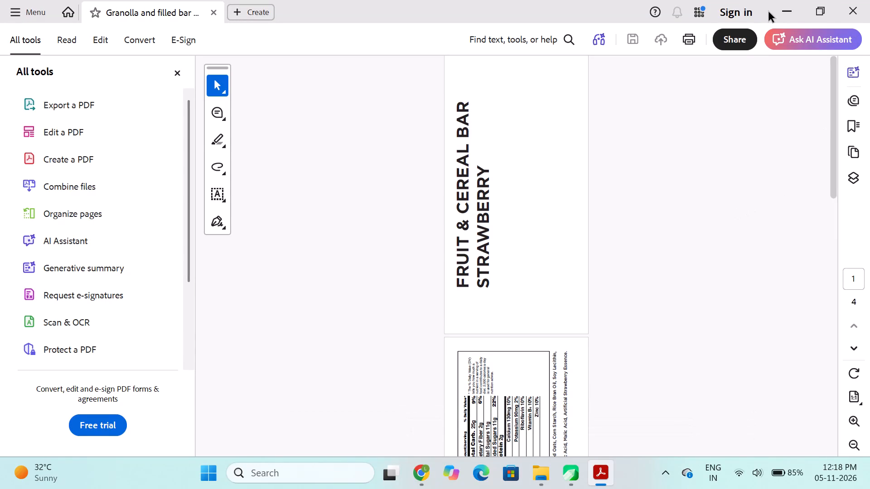
left_click(778, 12)
left_click(571, 466)
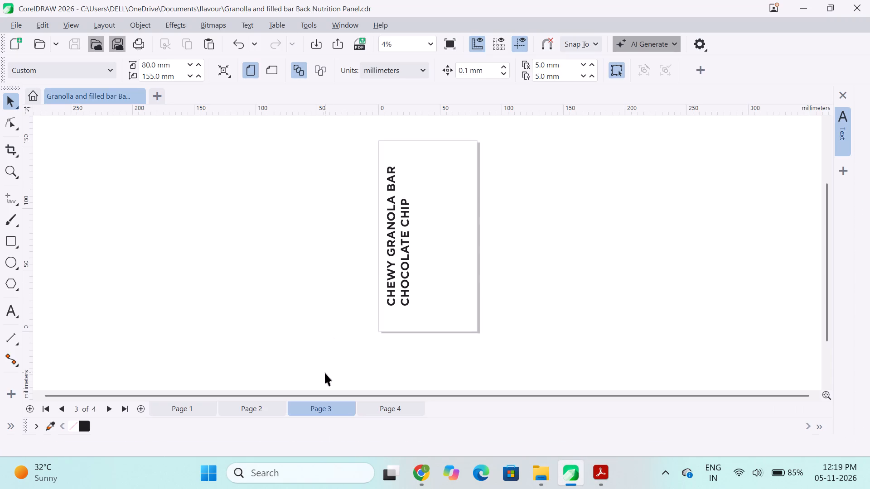
left_click(192, 406)
left_click(244, 403)
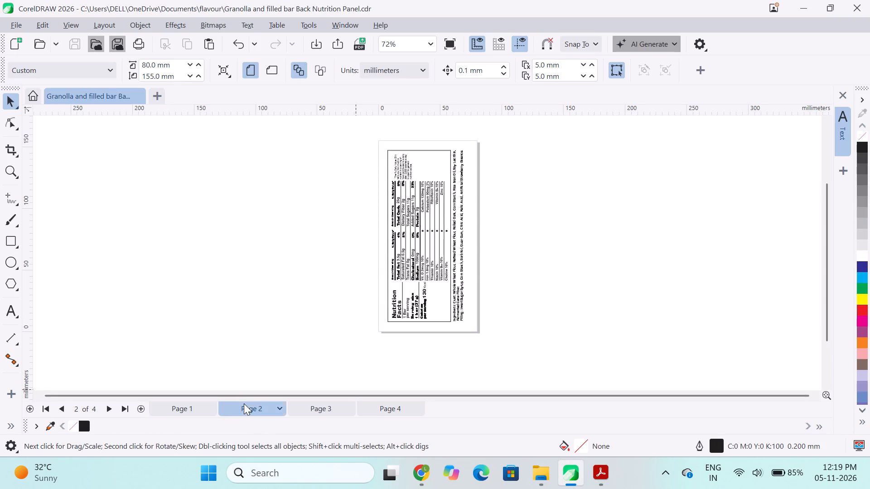
left_click(164, 415)
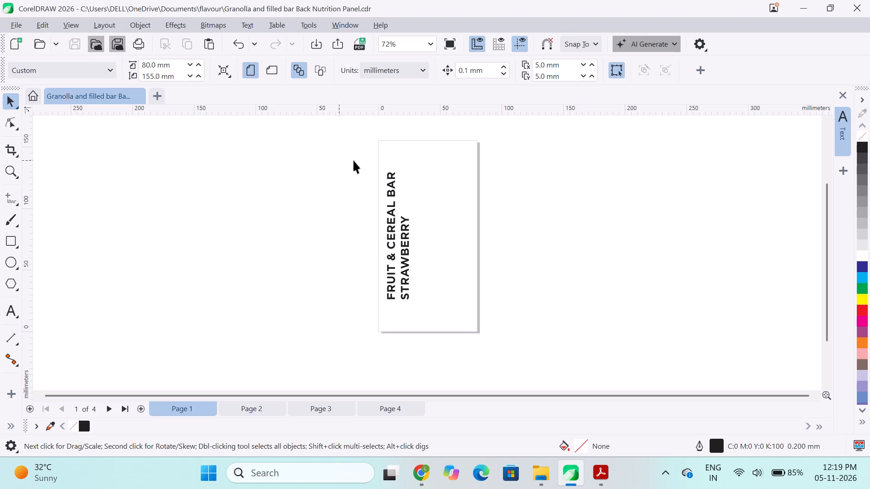
Mirror the strawberry fruit and cereal bar title on page 1 both vertically and horizontally to reverse its reading direction.
left_click_drag(358, 160, 426, 304)
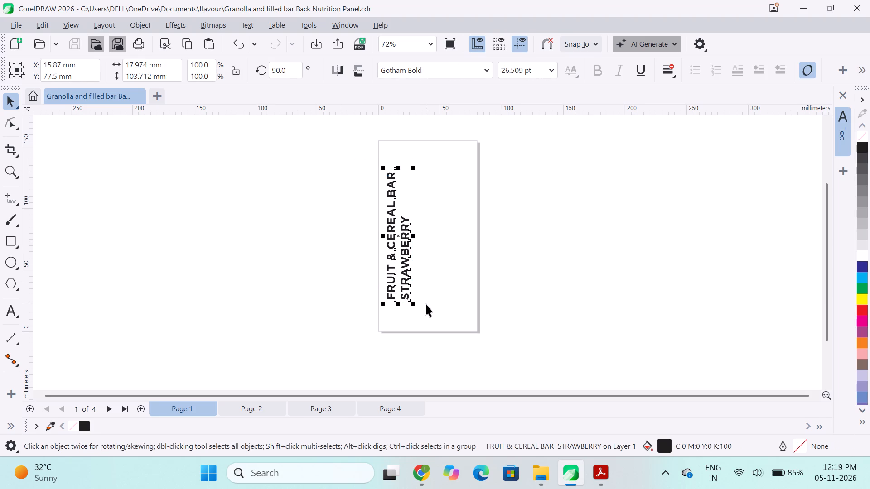
left_click(355, 74)
left_click(343, 69)
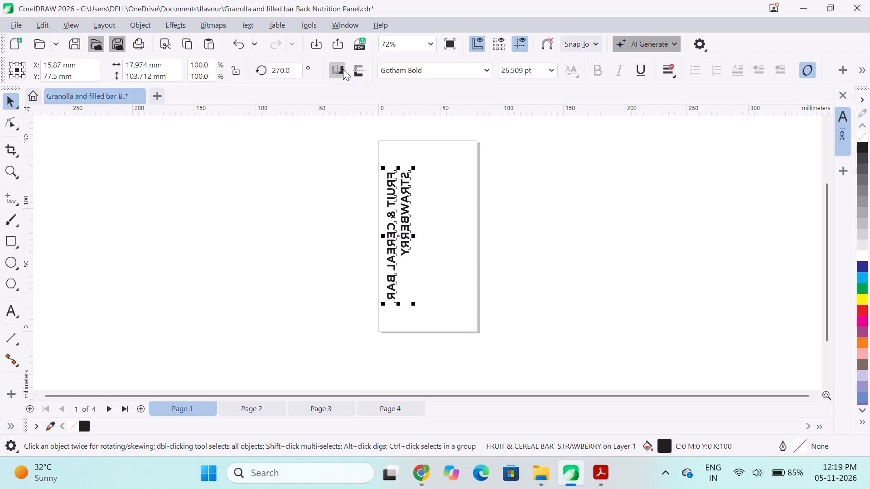
left_click(323, 156)
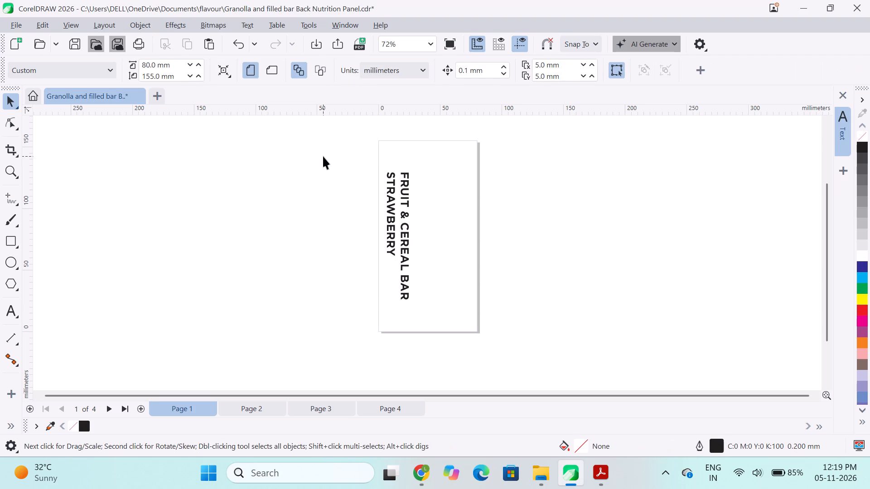
Place the page 1 title near the page's right edge at X about 64 mm, centre it vertically on the page and save.
left_click(389, 217)
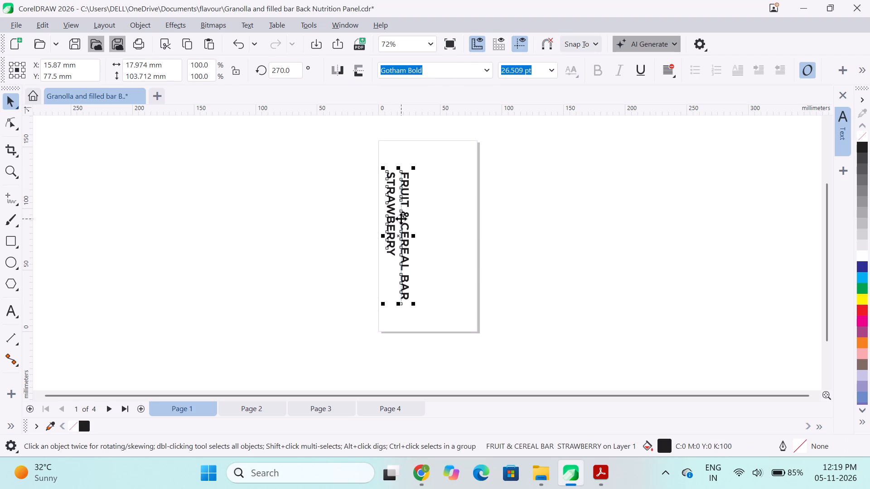
left_click_drag(401, 219, 461, 222)
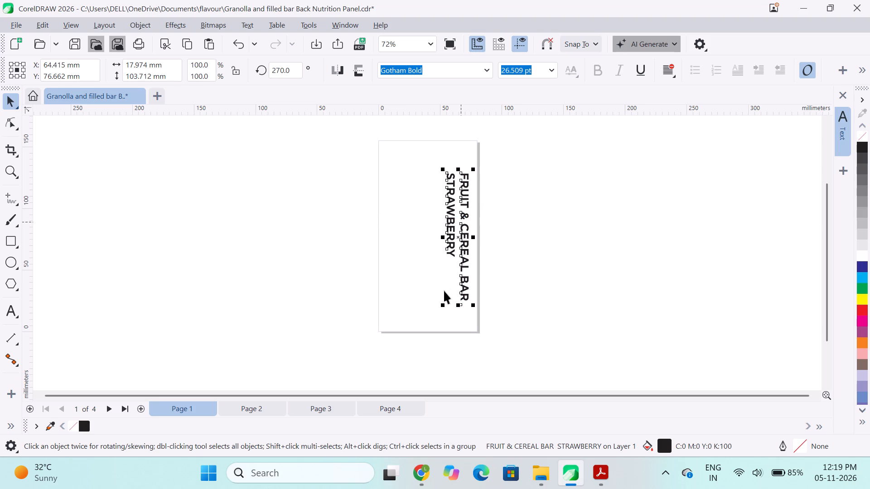
left_click(466, 330, "shift")
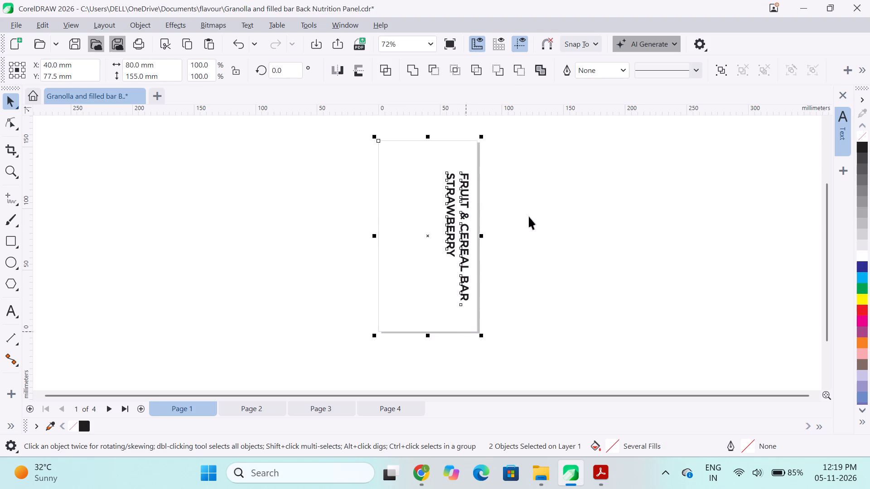
key("e")
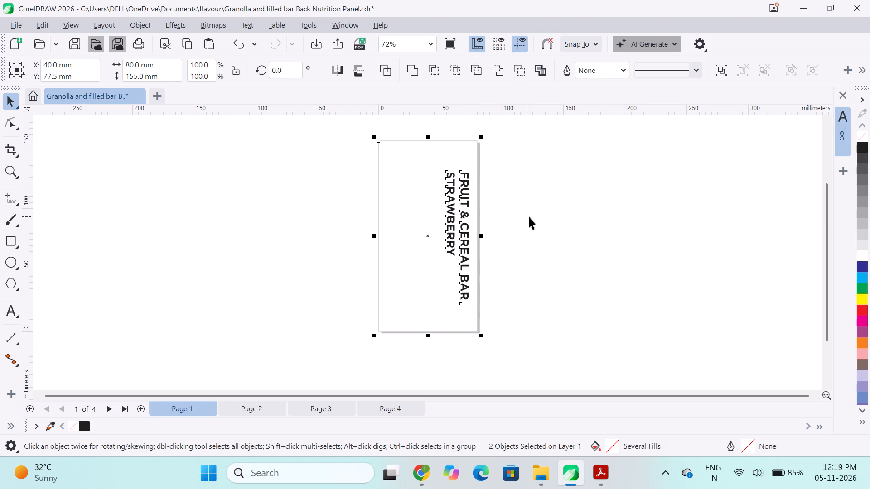
left_click(349, 256)
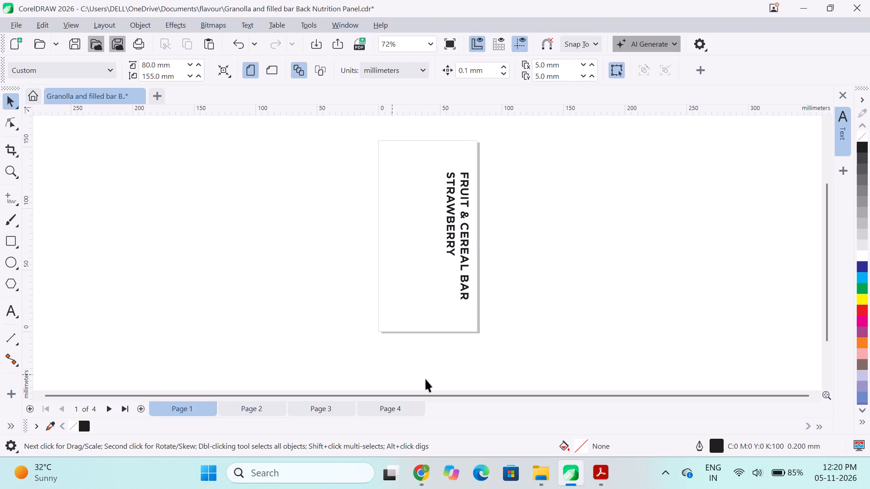
key("ctrl+s")
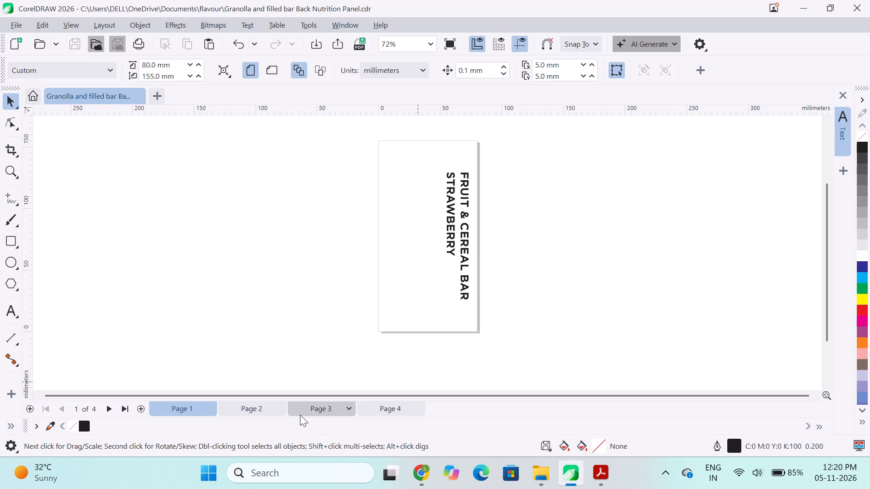
Mirror the chocolate chip chewy granola bar title on page 3 both horizontally and vertically.
left_click(300, 415)
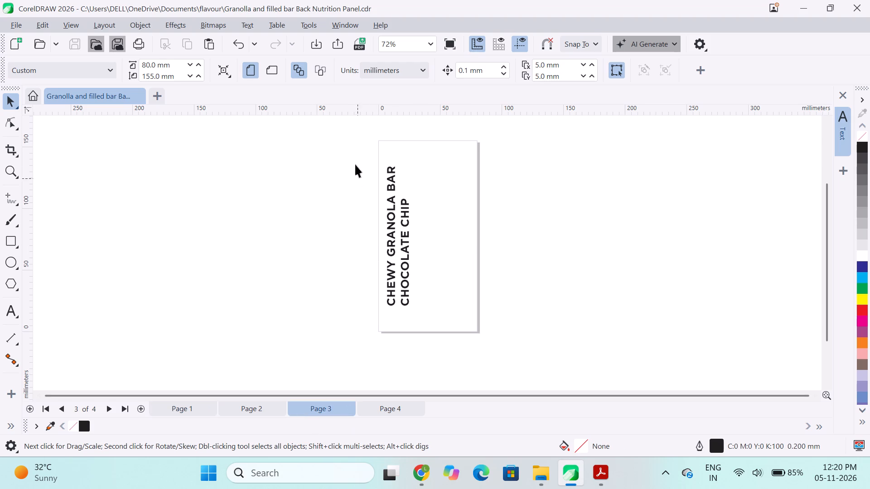
left_click(355, 159)
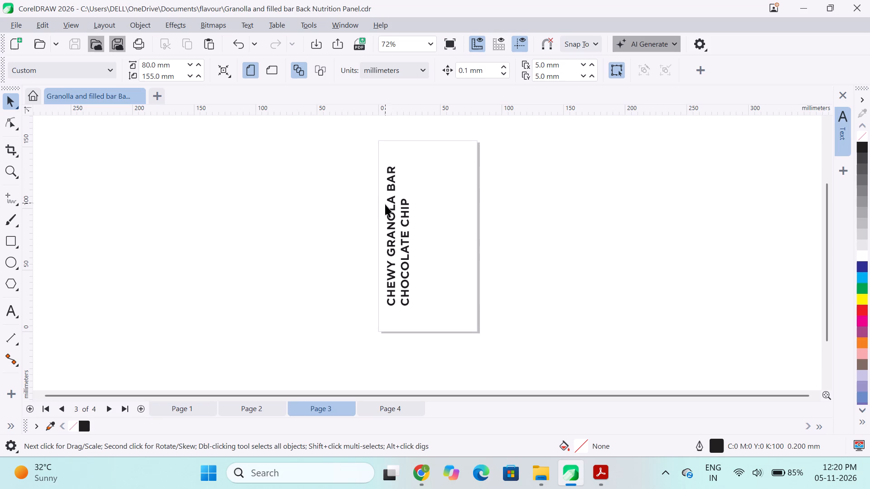
left_click(393, 208)
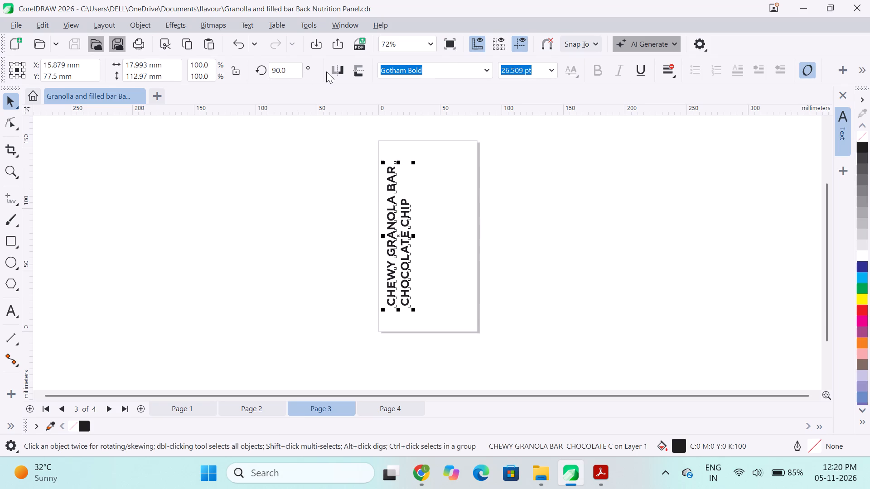
left_click(330, 72)
left_click(365, 64)
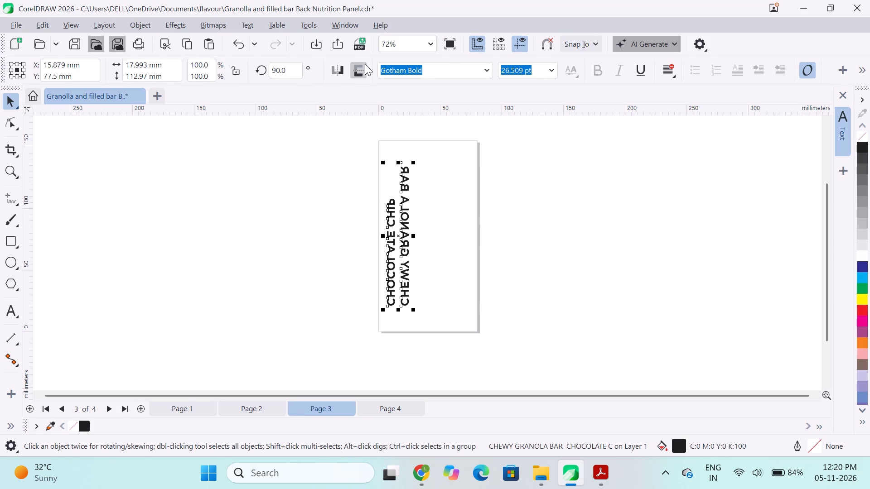
left_click(313, 240)
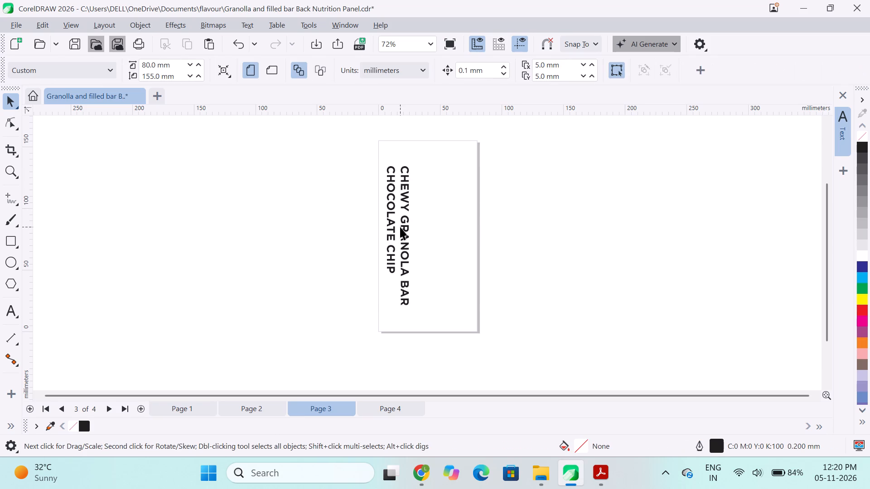
Move the page 3 title towards the page's right edge, to X about 64 mm.
left_click(400, 227)
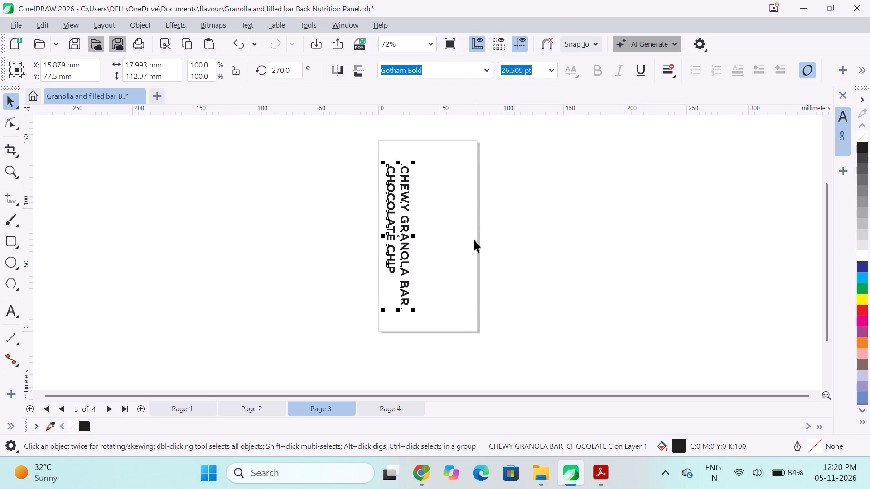
left_click(477, 239, "shift")
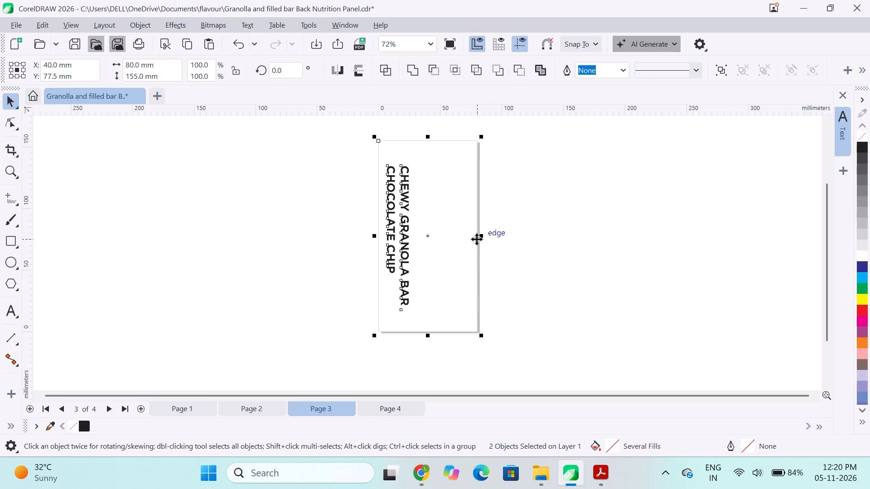
left_click(316, 178)
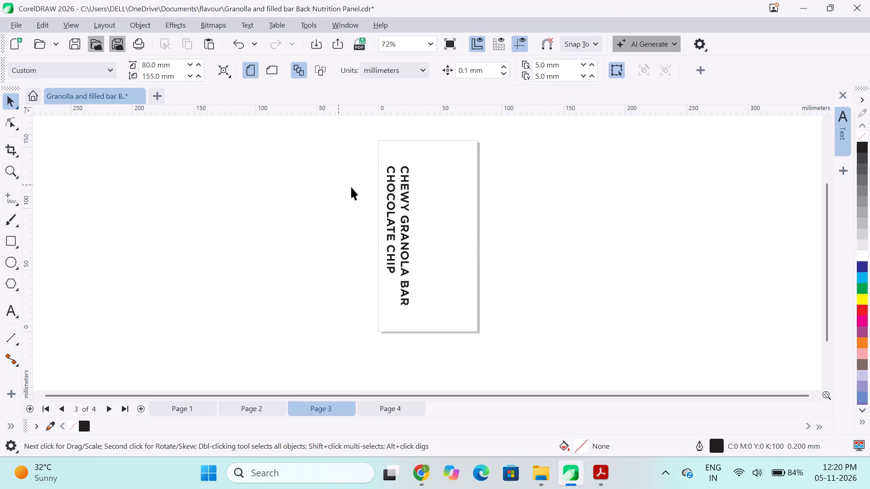
left_click_drag(408, 201, 432, 201)
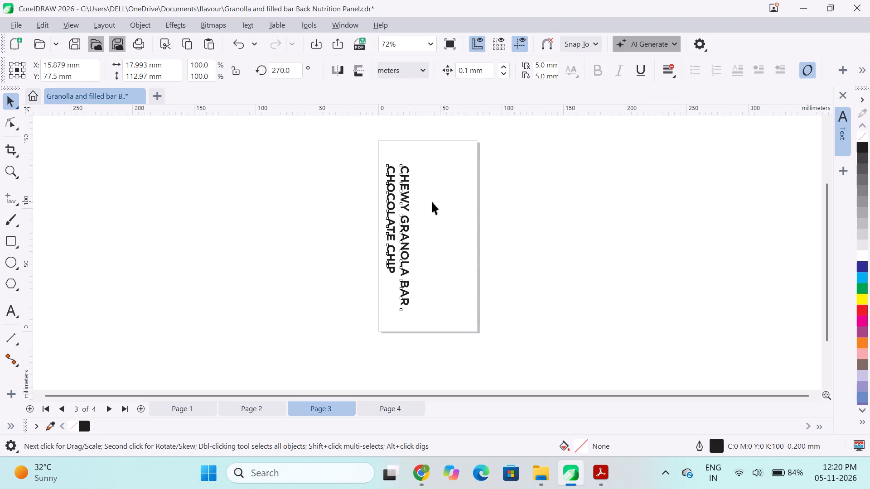
left_click_drag(432, 201, 468, 203)
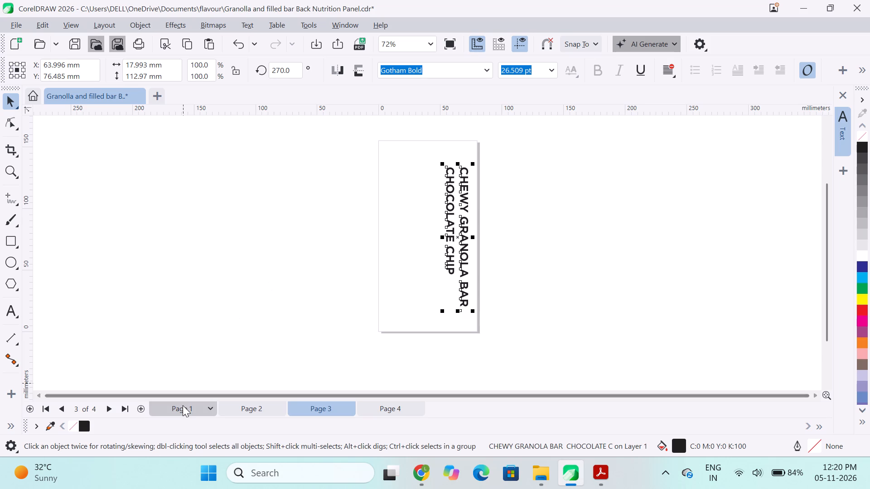
Add a vertical guideline at X 70 mm from page 1 and move the strawberry title so its right edge meets it.
left_click(183, 405)
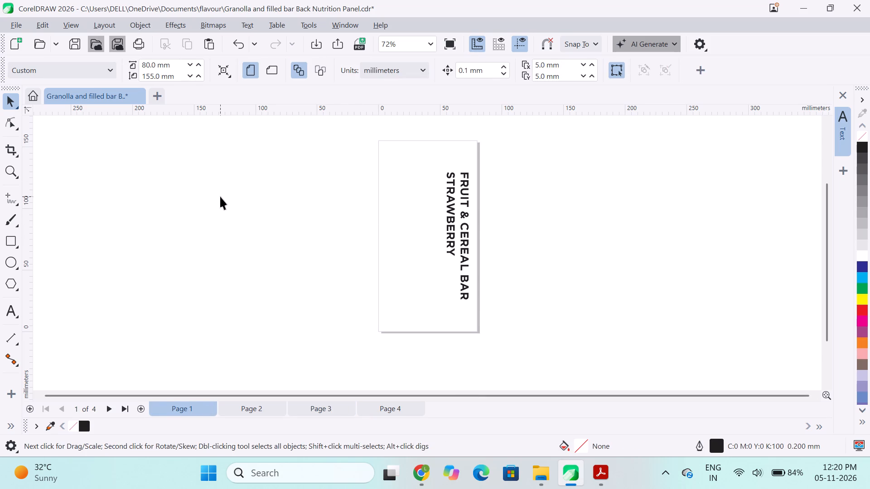
left_click_drag(28, 230, 395, 266)
left_click_drag(395, 266, 460, 272)
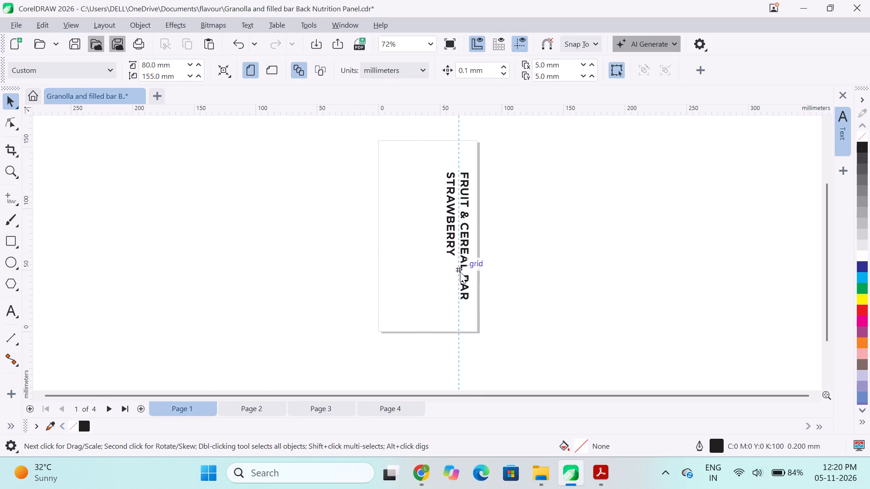
left_click_drag(460, 272, 464, 269)
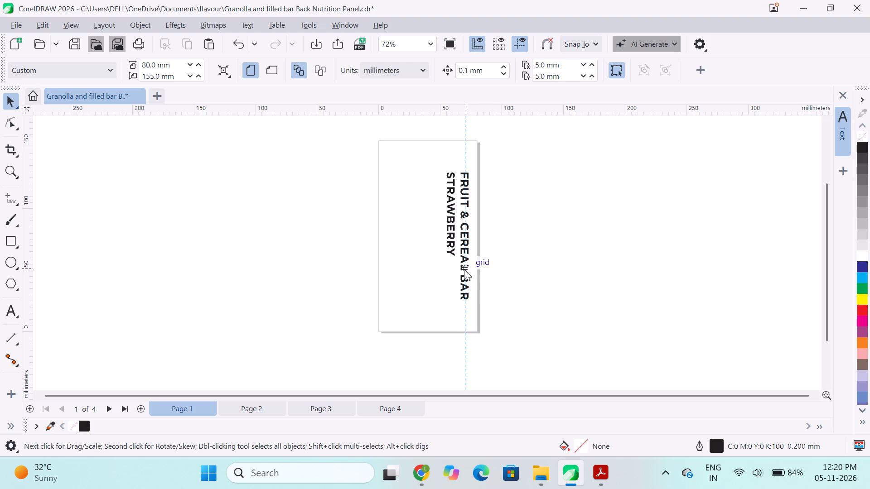
left_click_drag(464, 269, 464, 270)
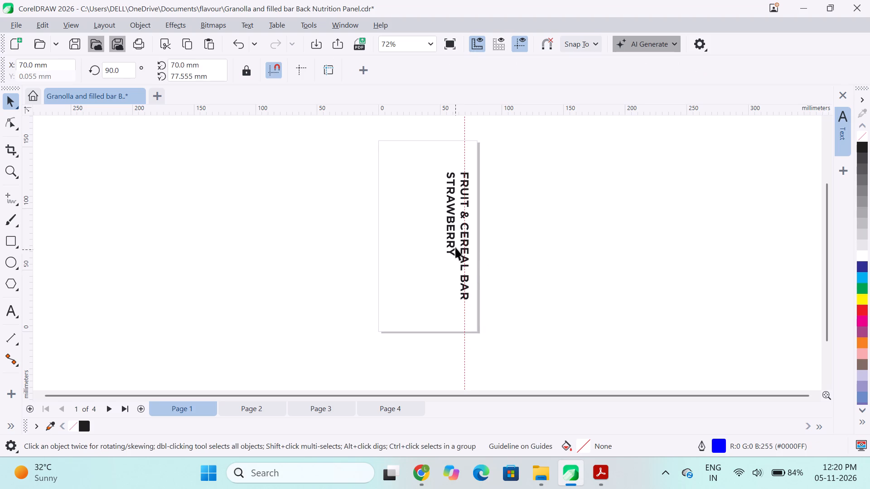
left_click_drag(455, 247, 451, 246)
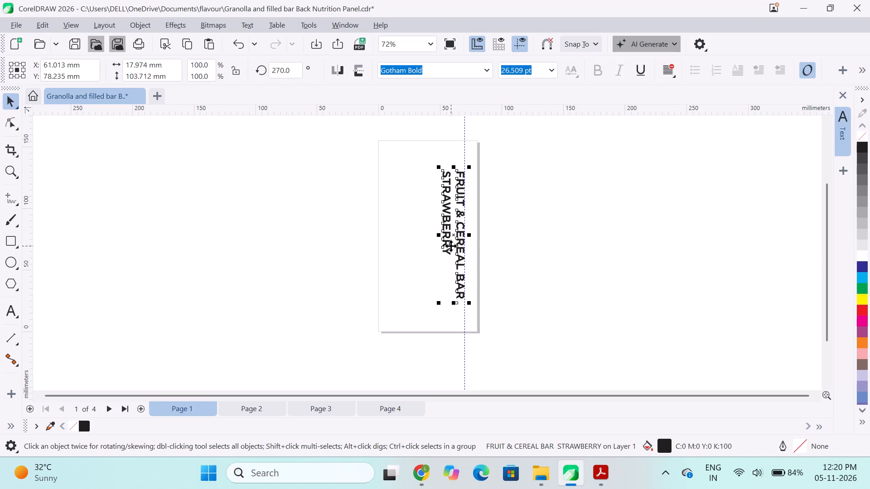
Move the page 3 title's right edge to the 70 mm guideline and centre the title vertically on the page.
left_click(323, 415)
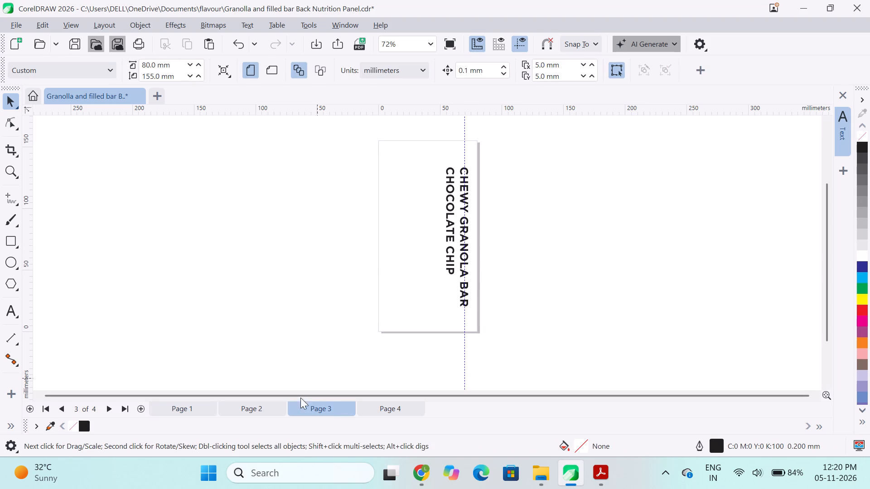
left_click_drag(454, 233, 449, 230)
left_click(457, 331, "shift")
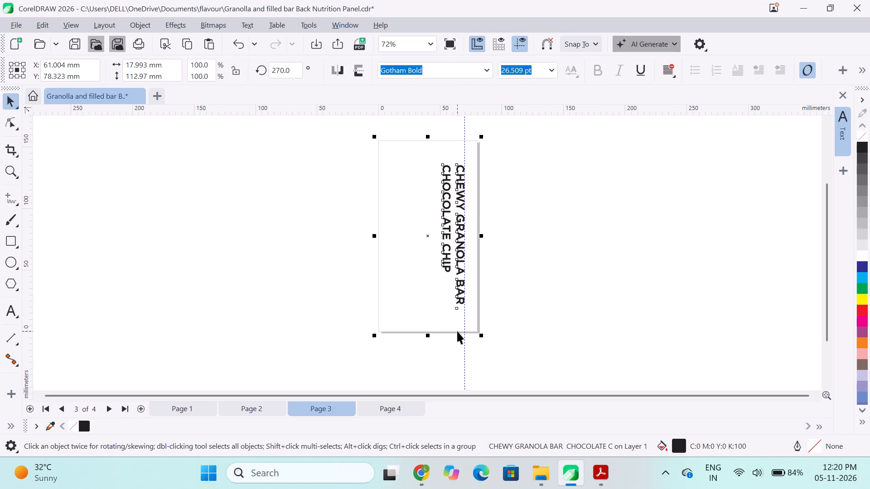
key("e")
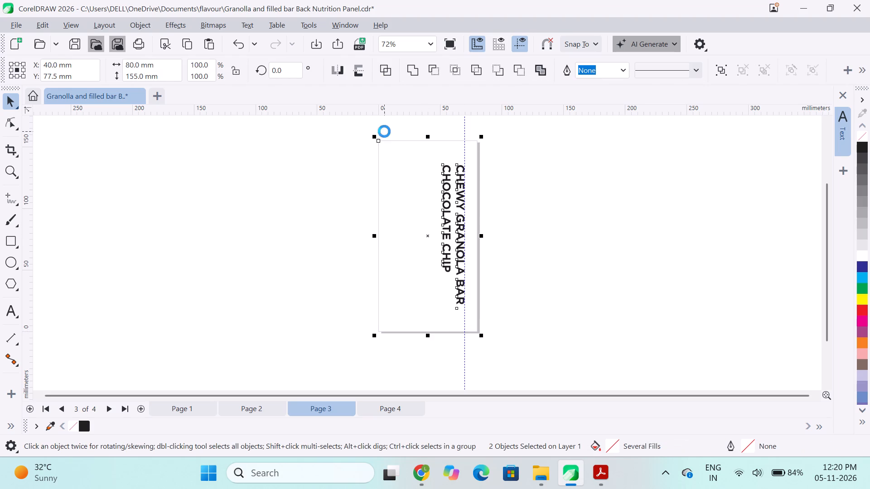
left_click(237, 188)
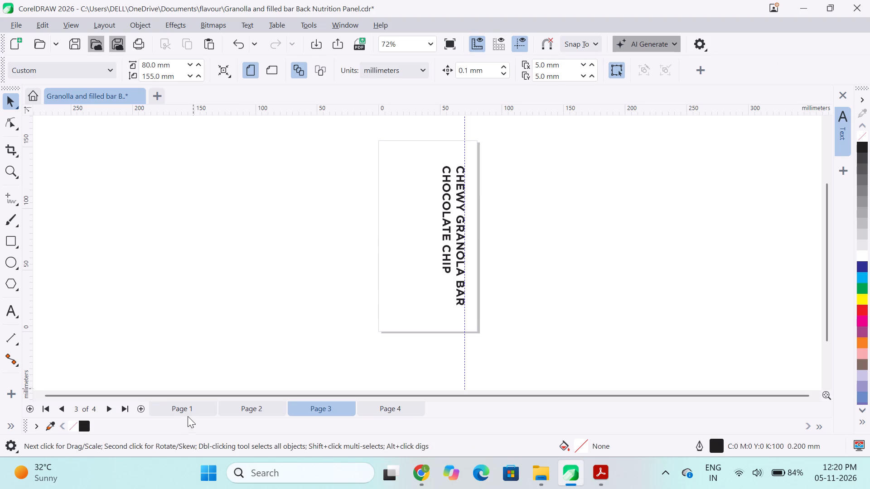
Centre the Fruit & Cereal Bar Strawberry title vertically on page 1.
left_click(201, 403)
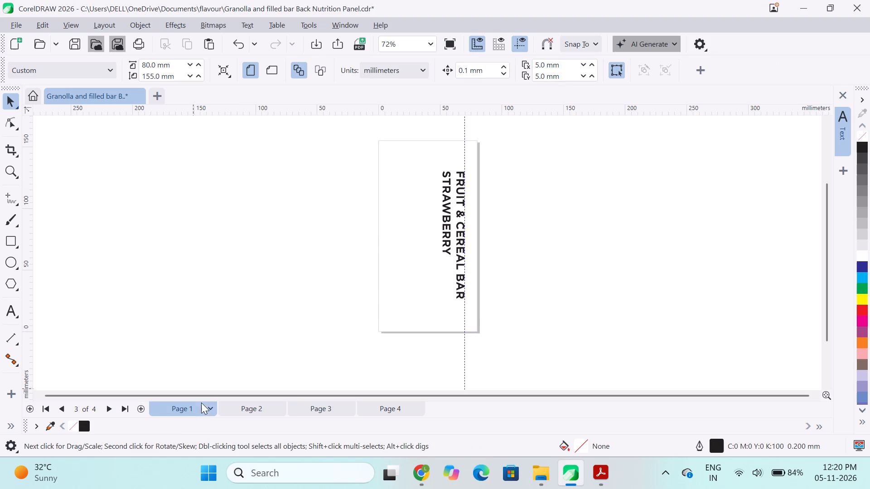
left_click(461, 243)
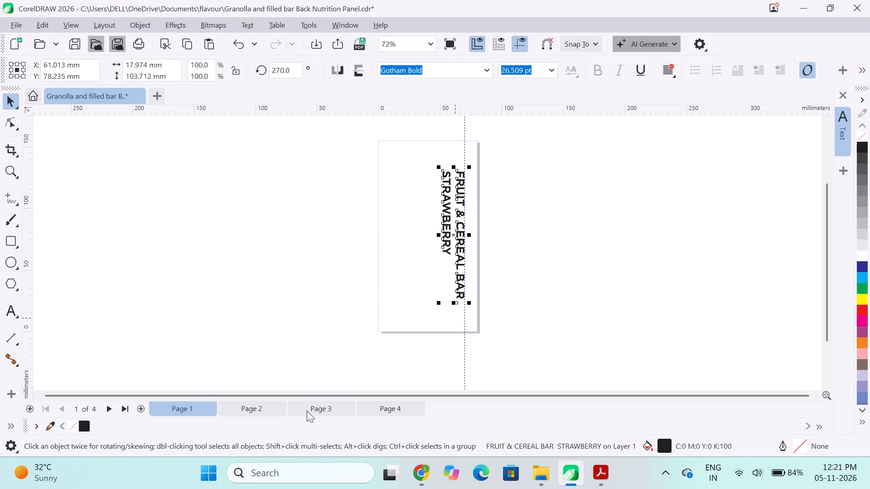
left_click(397, 332, "shift")
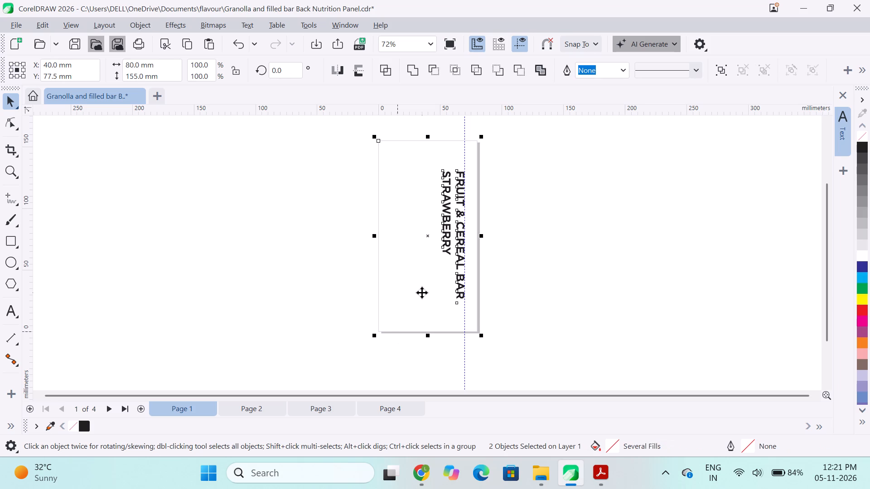
key("e")
left_click(282, 265)
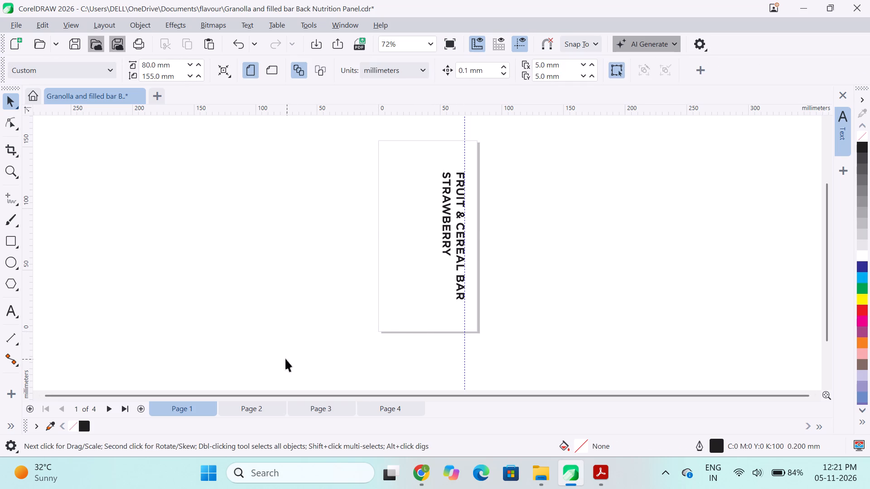
left_click(450, 232)
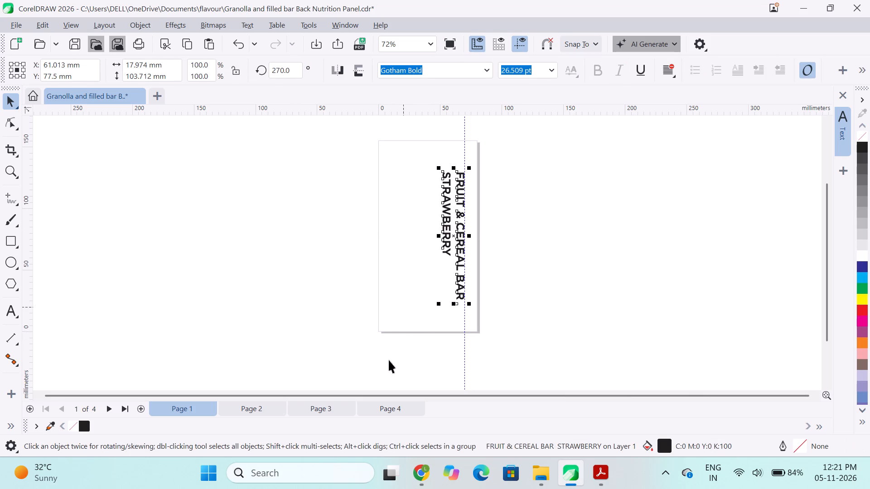
Delete the vertical guideline at X 70 mm from page 3 and return to page 1.
left_click(334, 410)
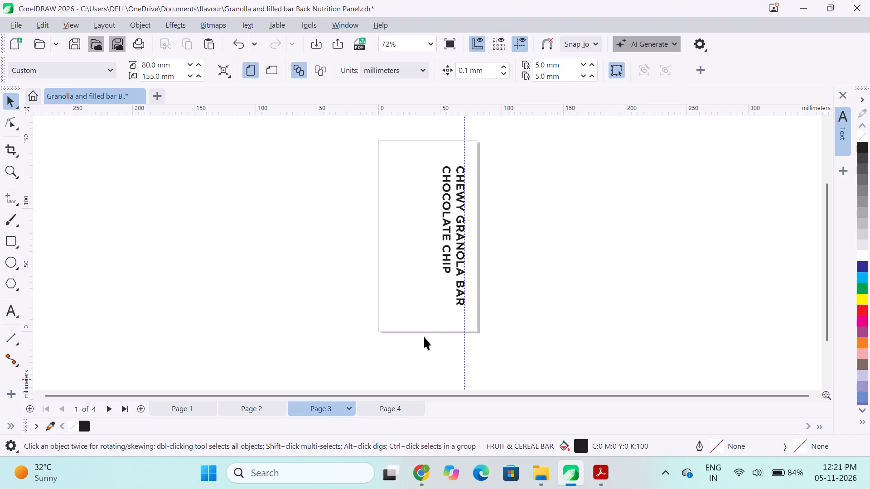
left_click(448, 272)
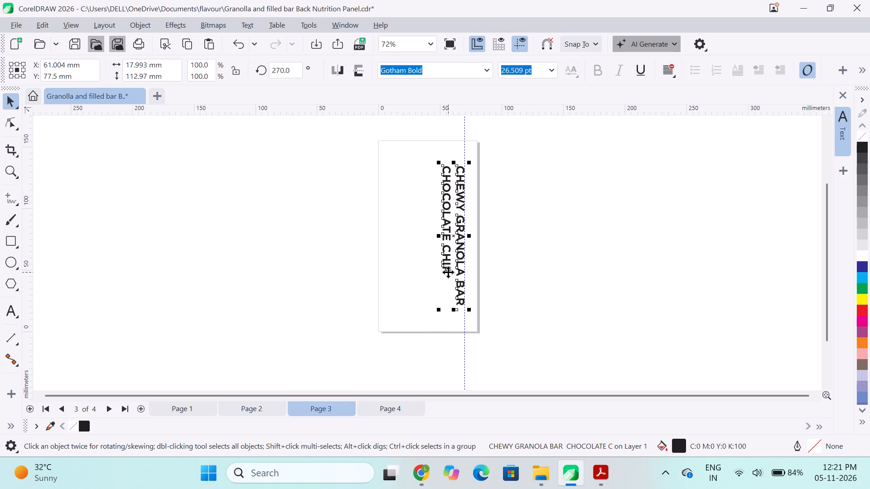
left_click(466, 346)
key("BackSpace")
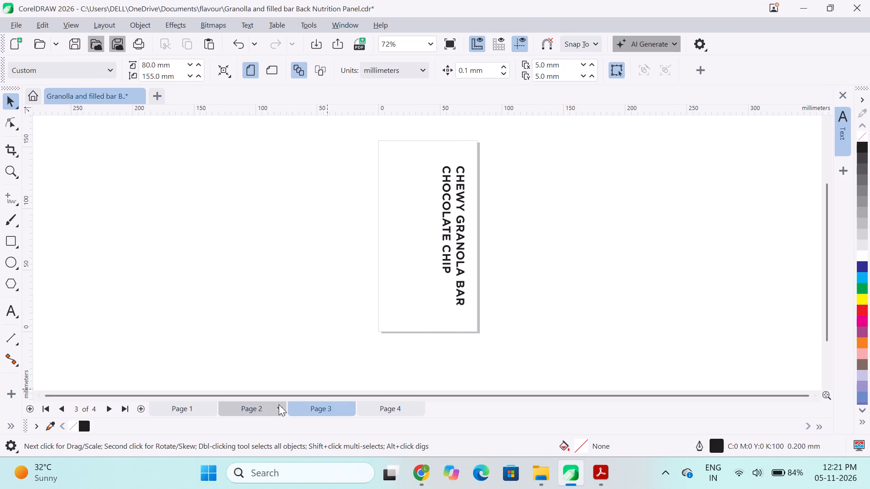
left_click(197, 338)
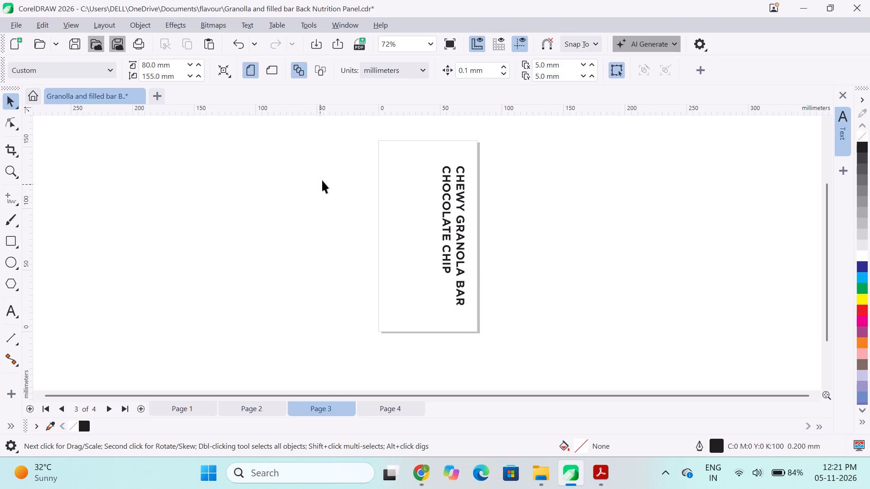
left_click(172, 408)
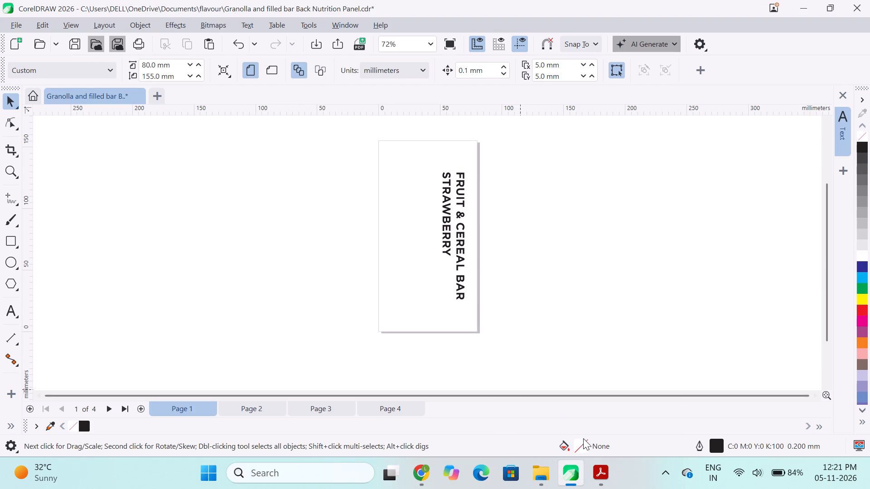
Switch to Adobe Acrobat and close the open Granolla and filled bar PDF.
left_click(597, 469)
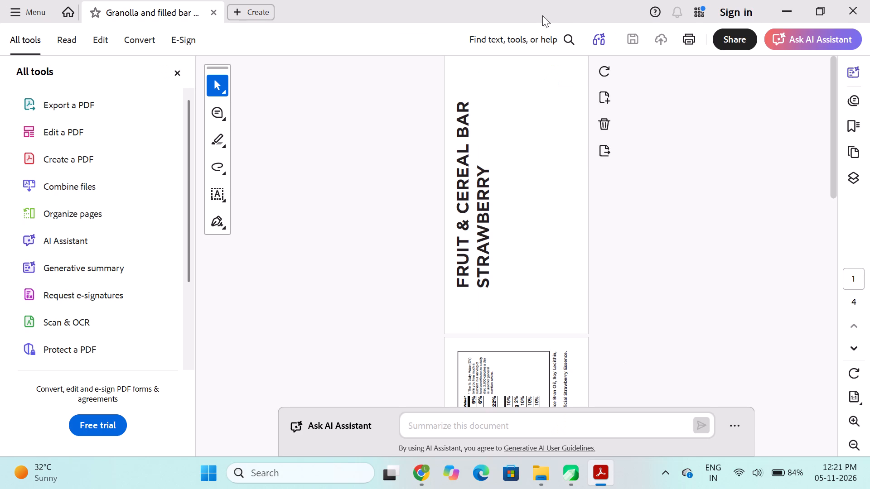
left_click(212, 14)
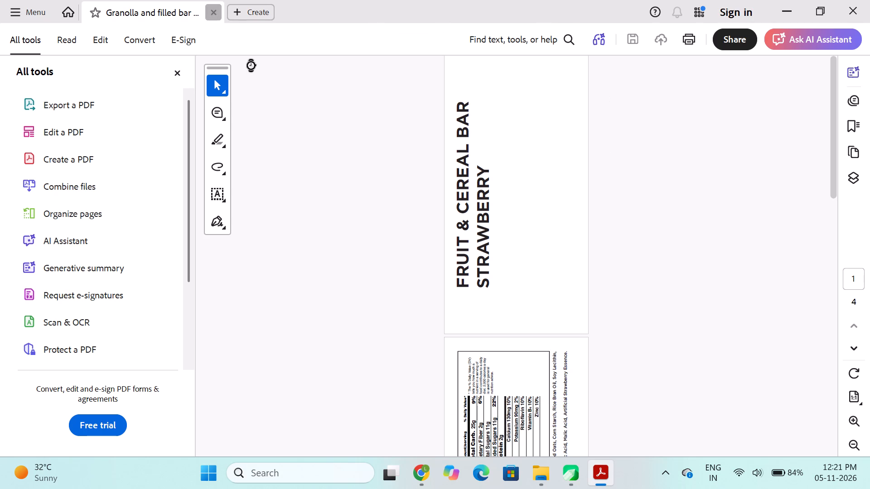
In File Explorer, open the flavour folder and locate the Granolla and filled bar Back Nutrition Panel PDF.
left_click(549, 460)
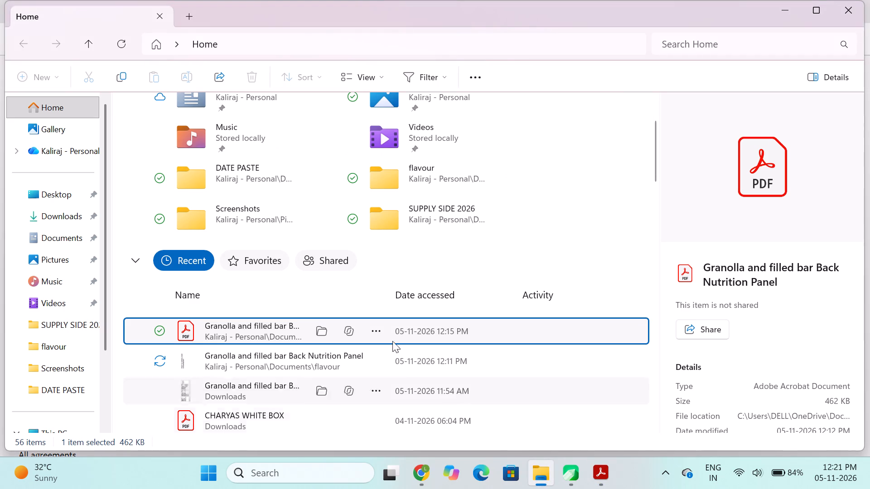
double_click(408, 189)
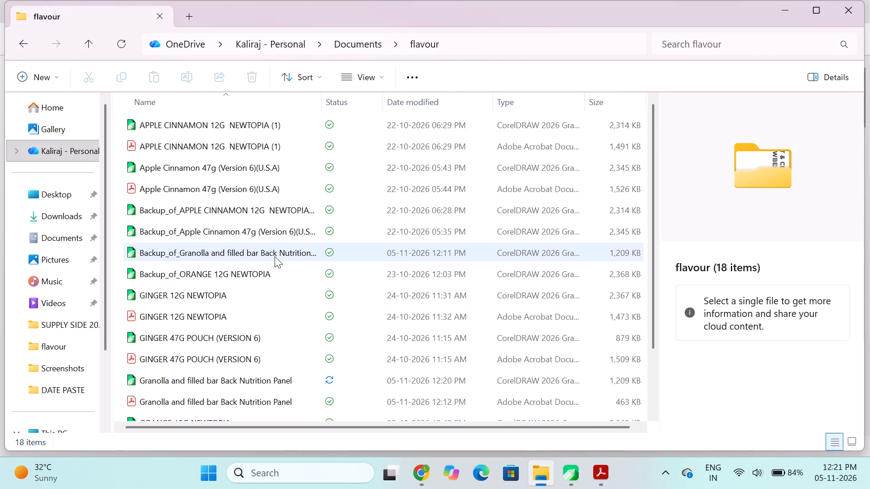
scroll(275, 256, "down", 2)
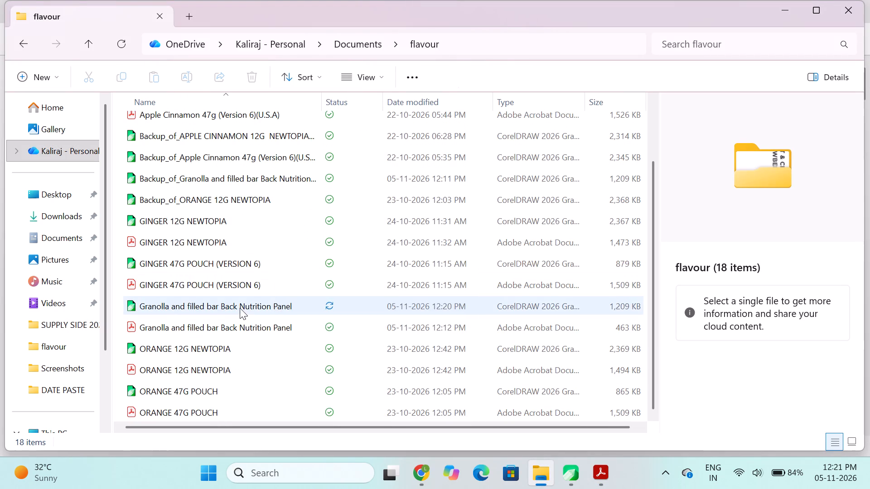
left_click(225, 321)
key("BackSpace")
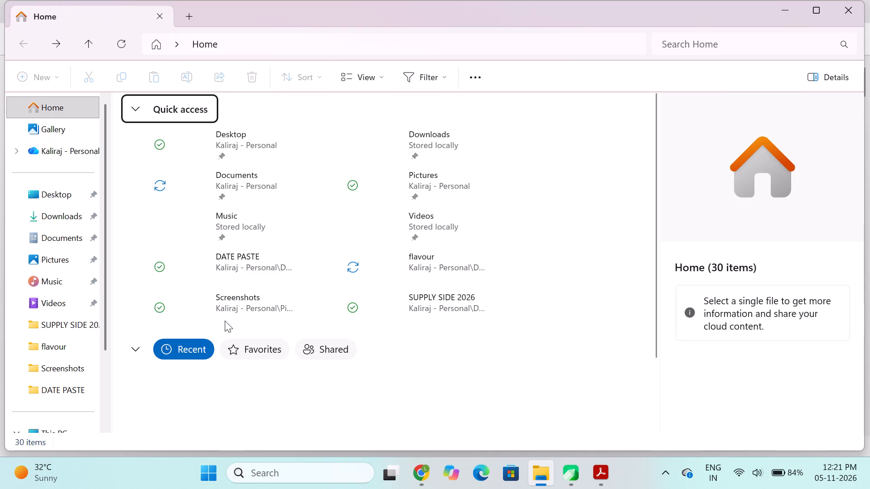
double_click(393, 270)
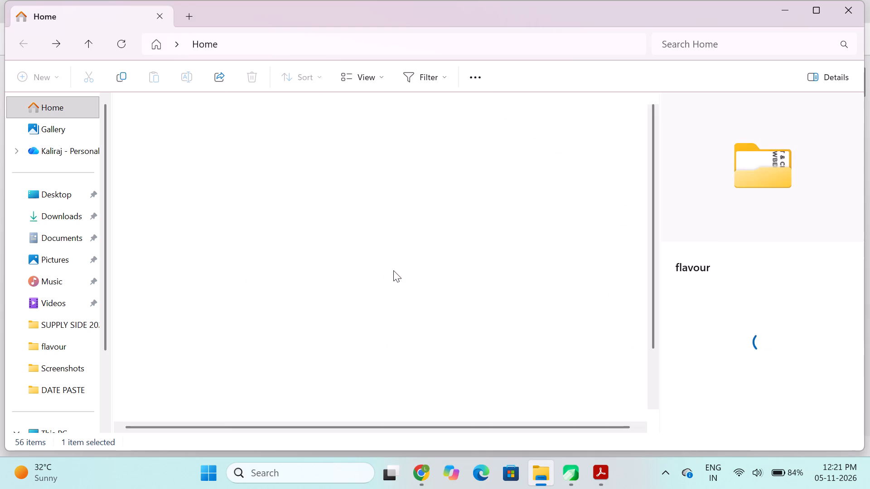
scroll(180, 352, "down", 2)
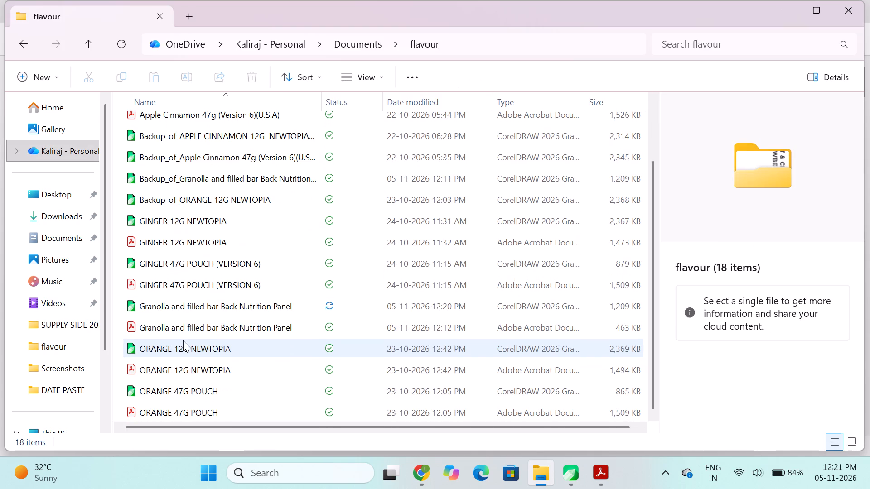
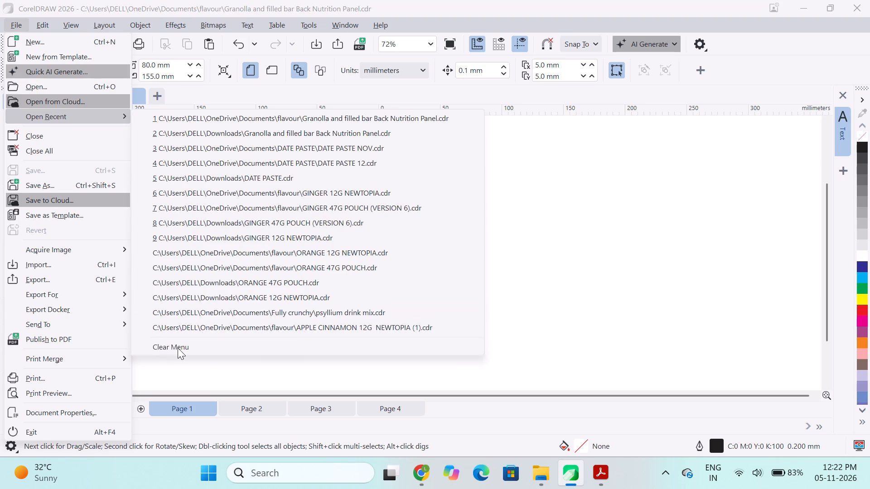
Save the drawing as a PDF named Granolla and filled bar Back Nutrition Panel in the flavour folder, covering the current document.
left_click(580, 310)
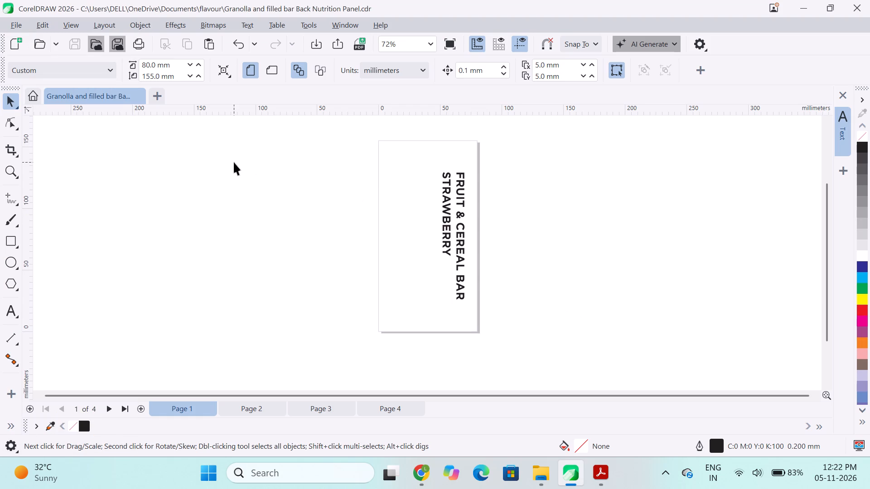
left_click(13, 18)
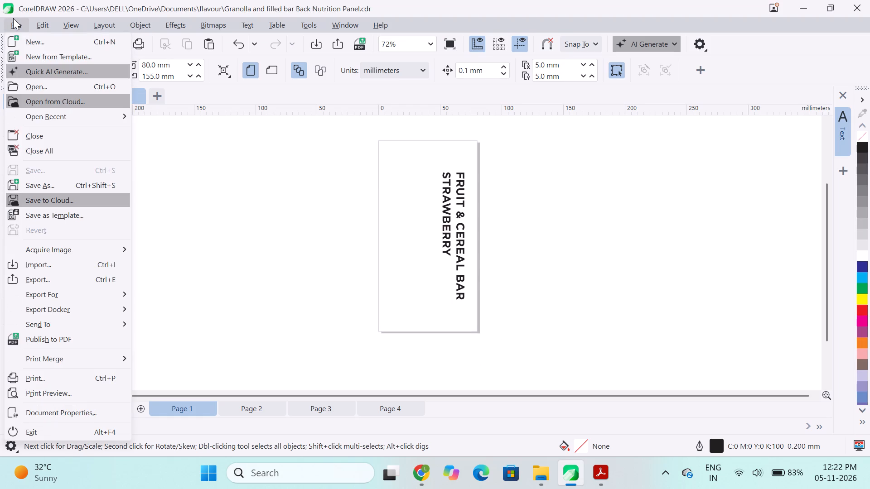
left_click(31, 183)
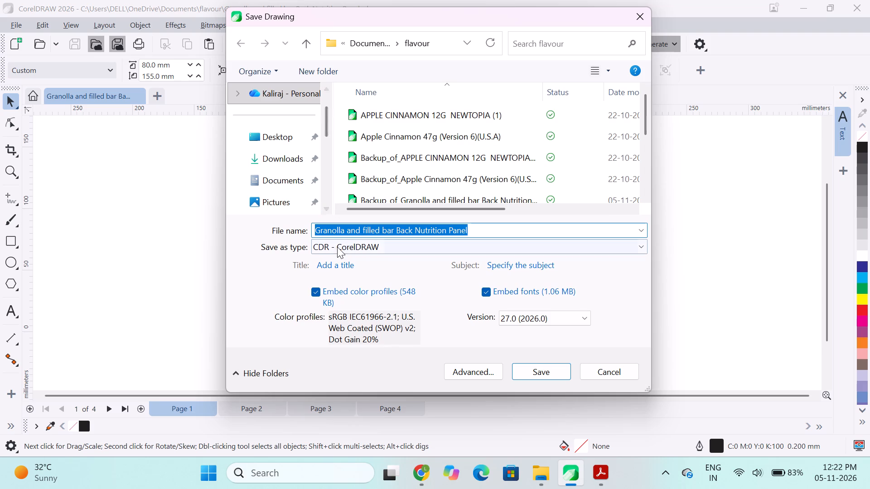
left_click(337, 247)
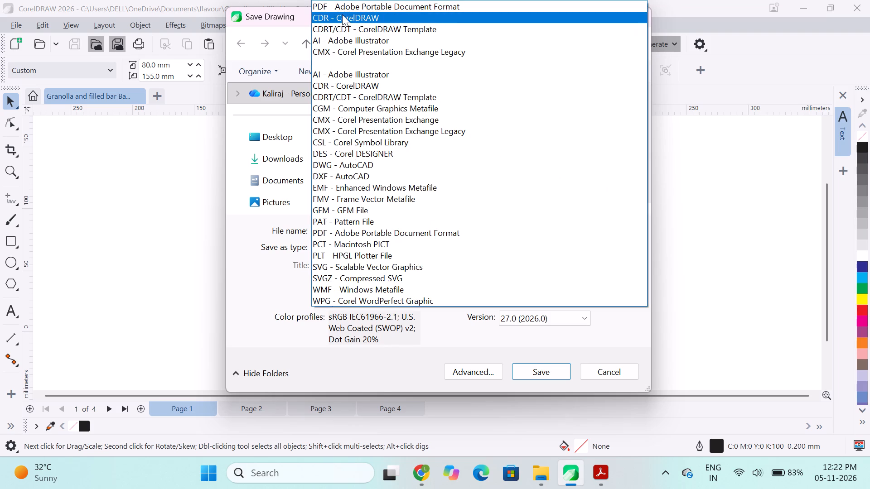
left_click(341, 10)
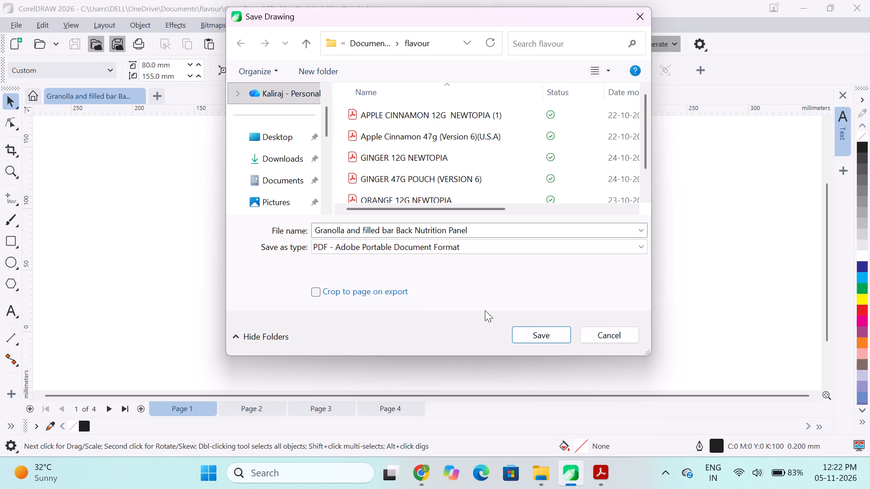
left_click(542, 339)
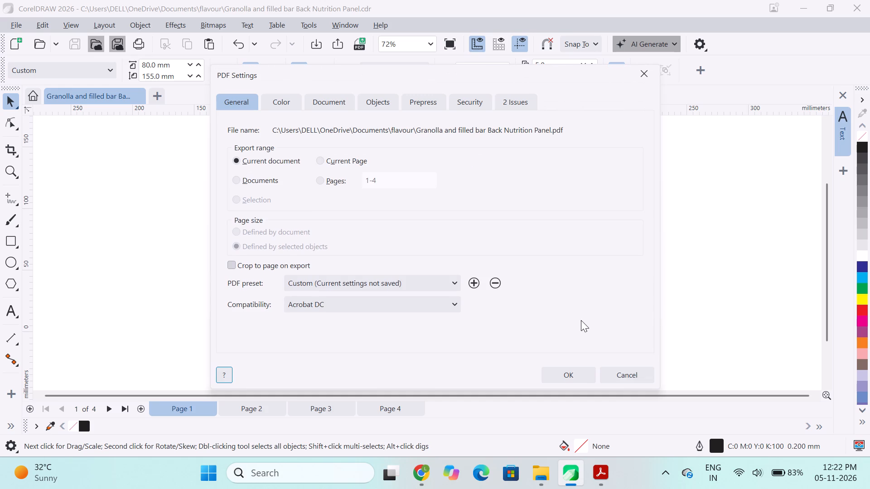
left_click(567, 379)
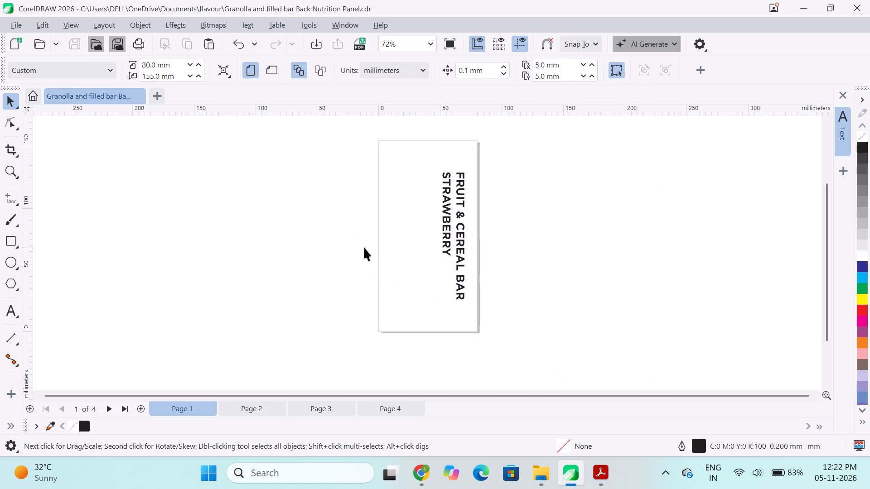
Save the nutrition panel drawing and go to page 3, the Chewy Granola Bar Chocolate Chip title.
key("ctrl+s")
key("ctrl+s")
key("ctrl+s")
key("ctrl+s")
key("ctrl+s")
key("ctrl+s")
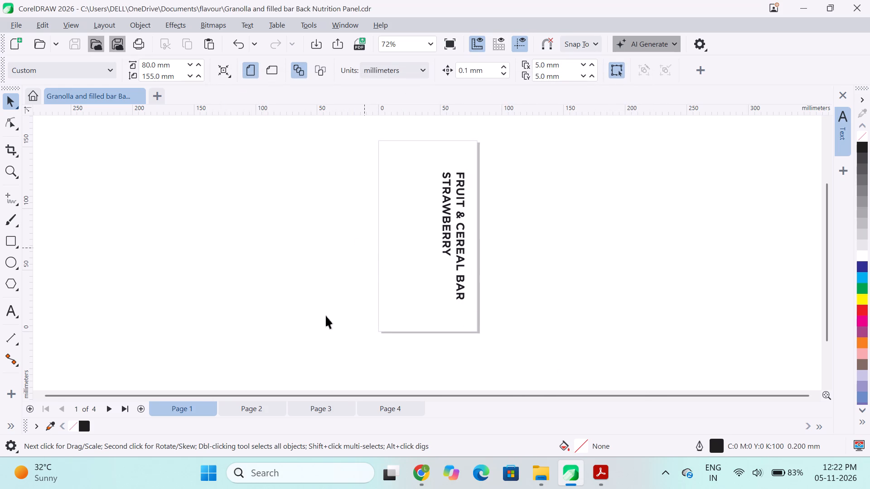
left_click(313, 408)
key("ctrl+s")
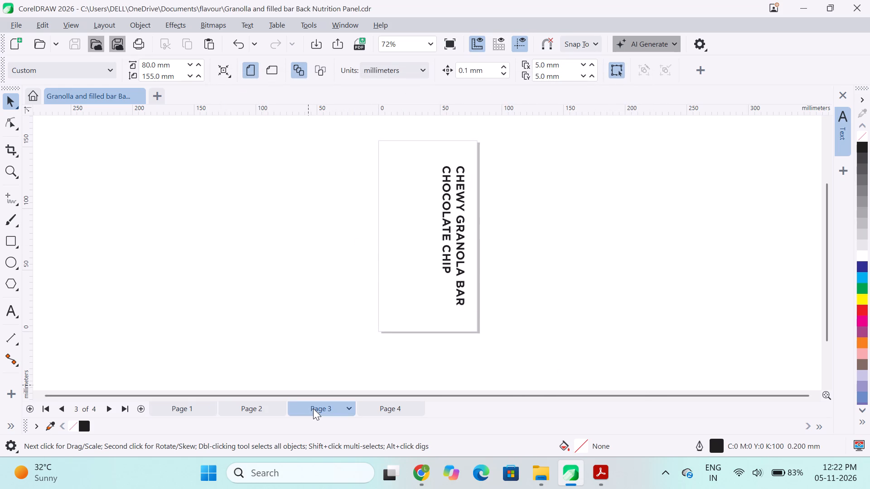
key("ctrl+s")
Switch to Adobe Acrobat, close its window, and bring up the flavour folder in File Explorer.
left_click(598, 467)
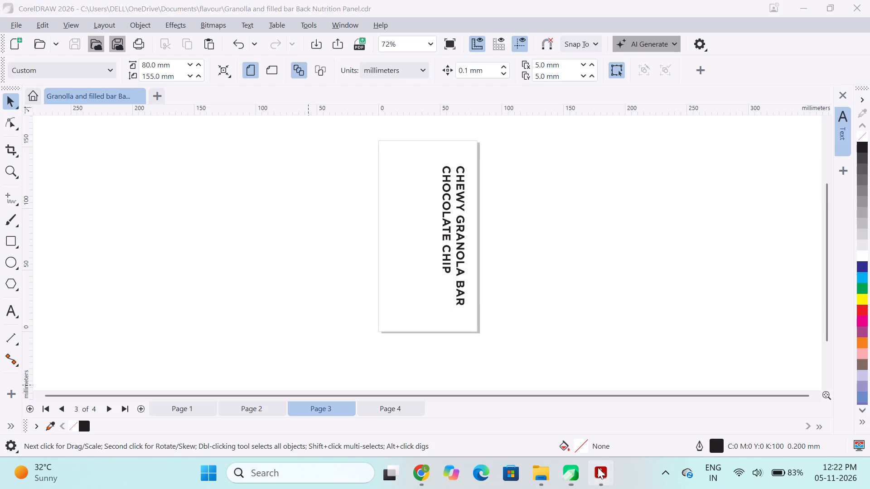
left_click(847, 10)
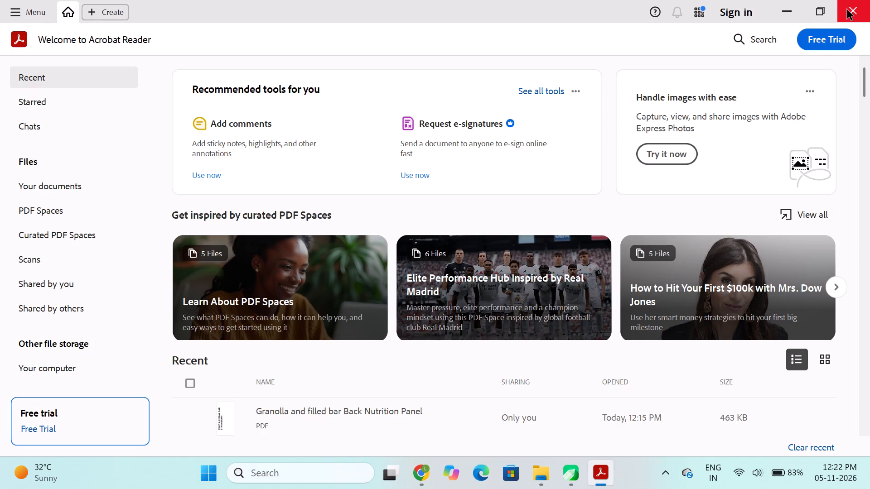
left_click(560, 486)
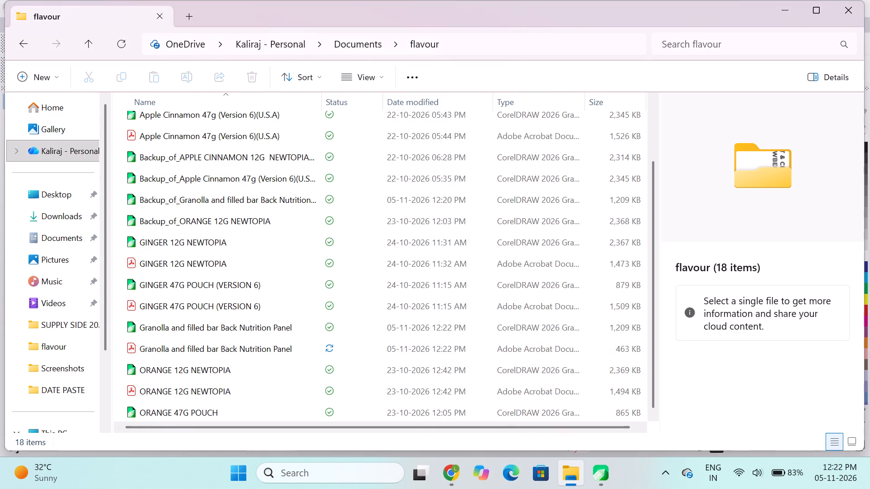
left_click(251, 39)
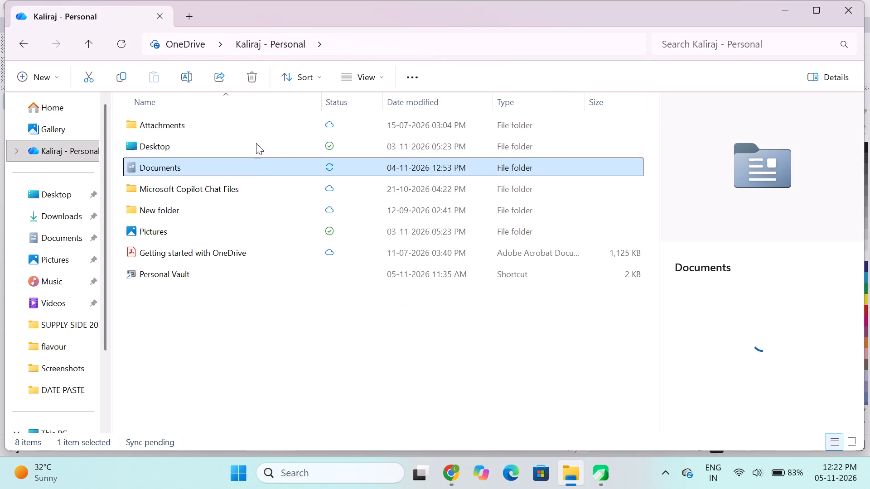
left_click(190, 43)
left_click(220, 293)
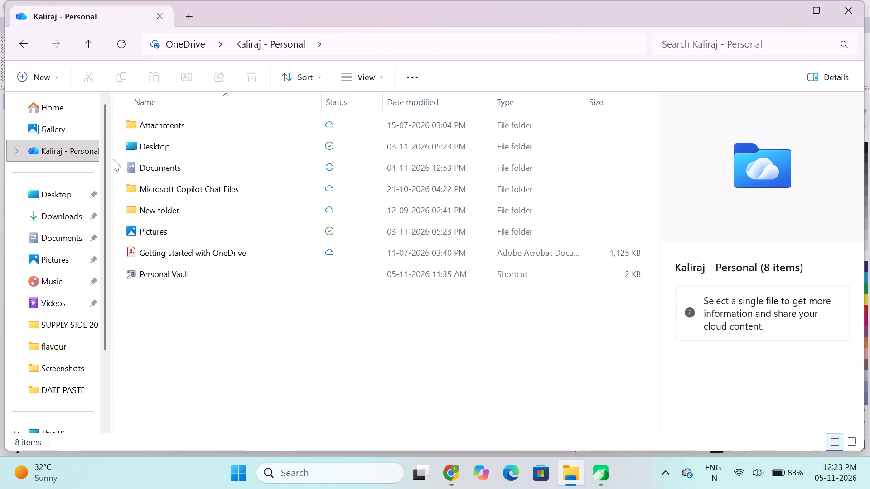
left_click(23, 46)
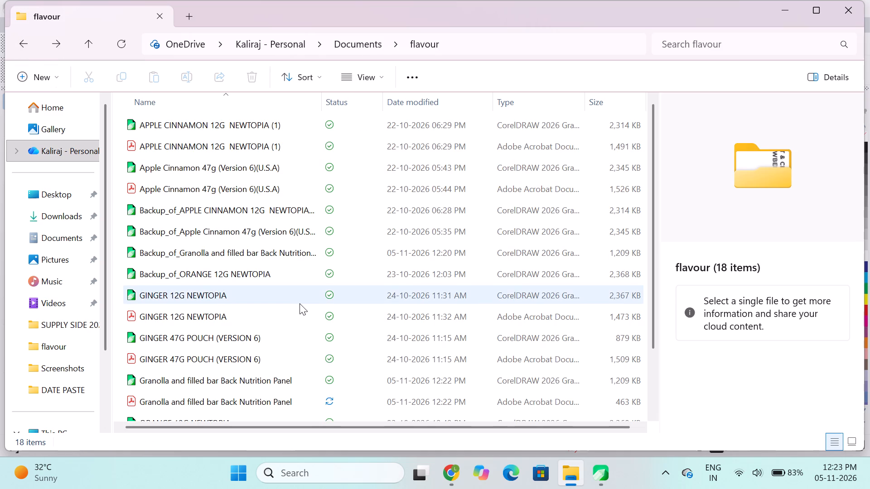
Open the Granolla and filled bar Back Nutrition Panel PDF from the flavour folder in Adobe Acrobat.
scroll(300, 303, "down", 1)
double_click(266, 343)
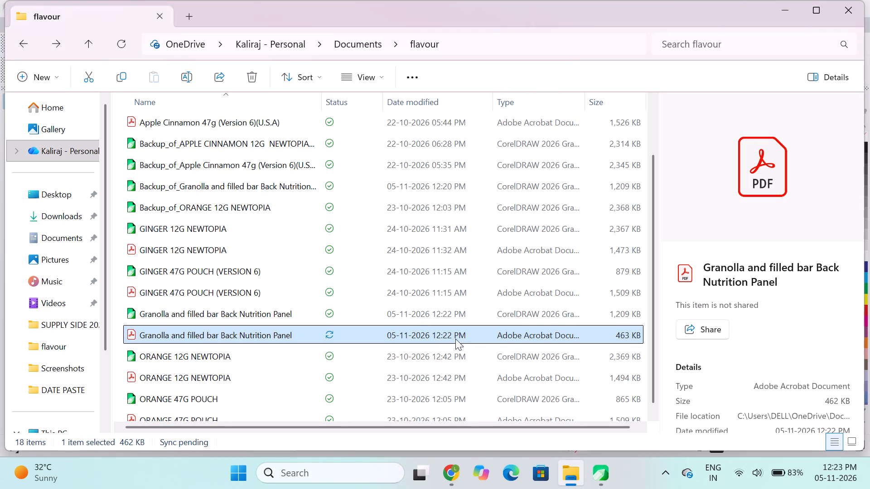
double_click(418, 325)
triple_click(403, 341)
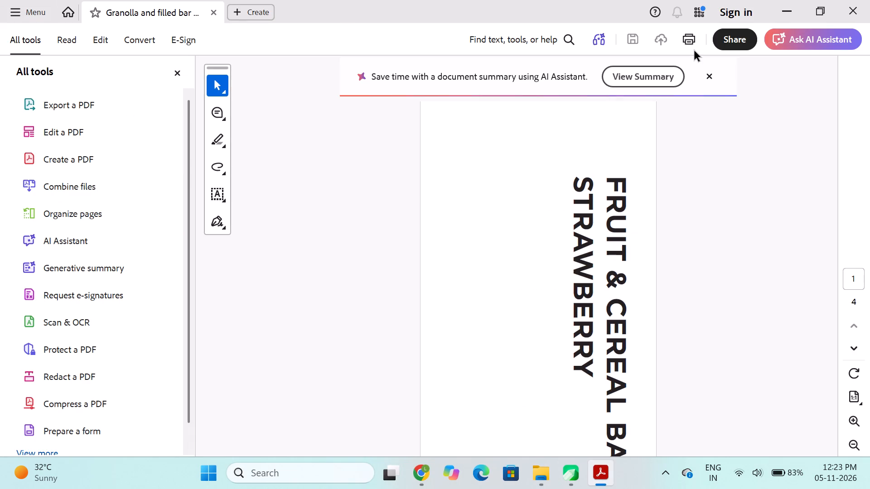
Print only the current page of the PDF, the Fruit & Cereal Bar Strawberry title on page 1.
left_click(691, 43)
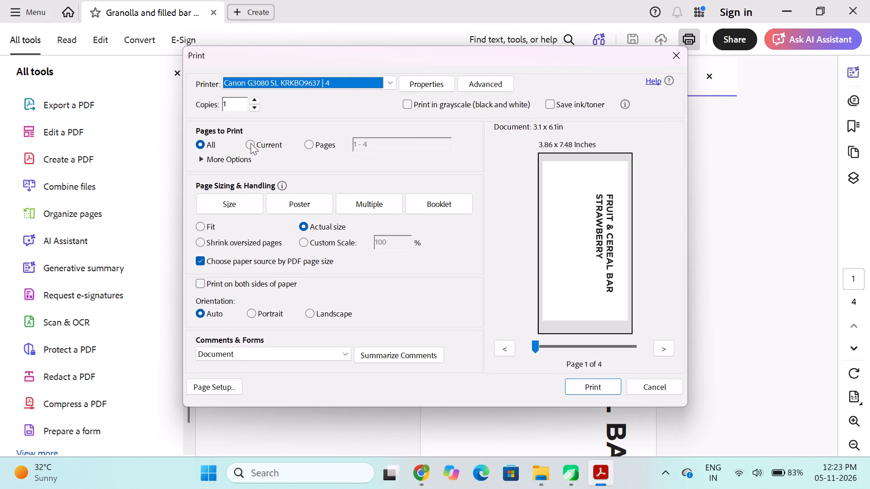
left_click(251, 143)
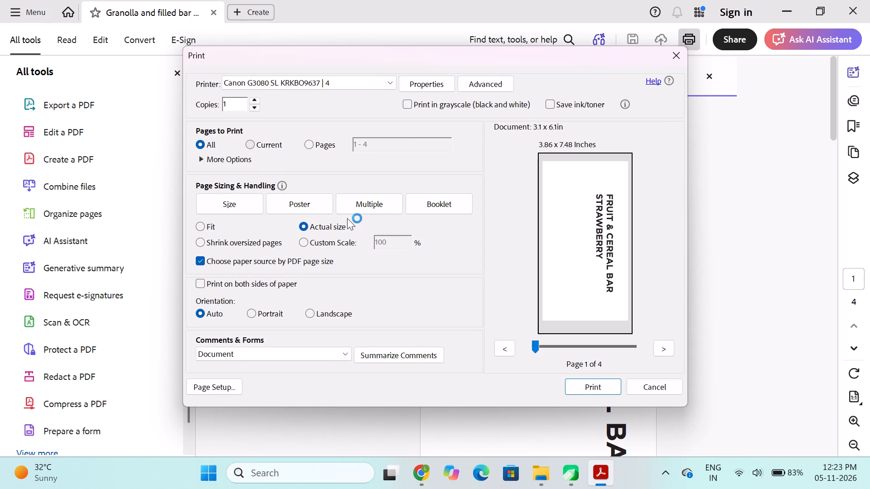
left_click(249, 147)
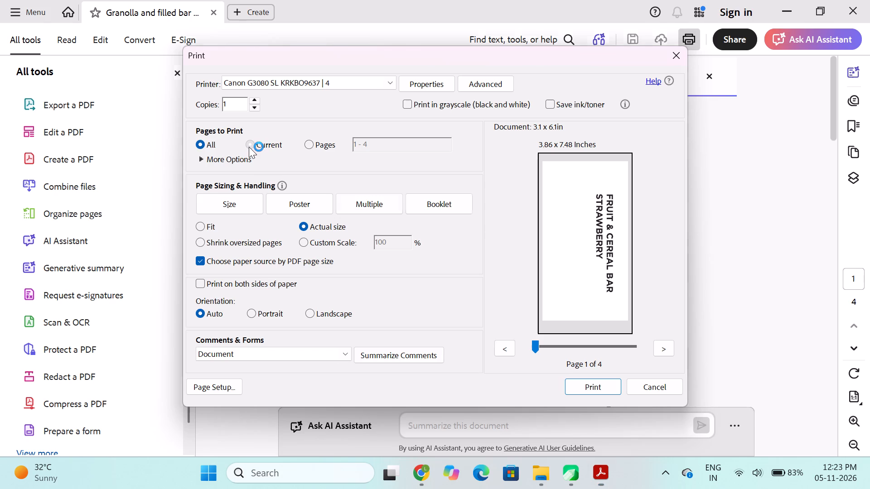
left_click(597, 386)
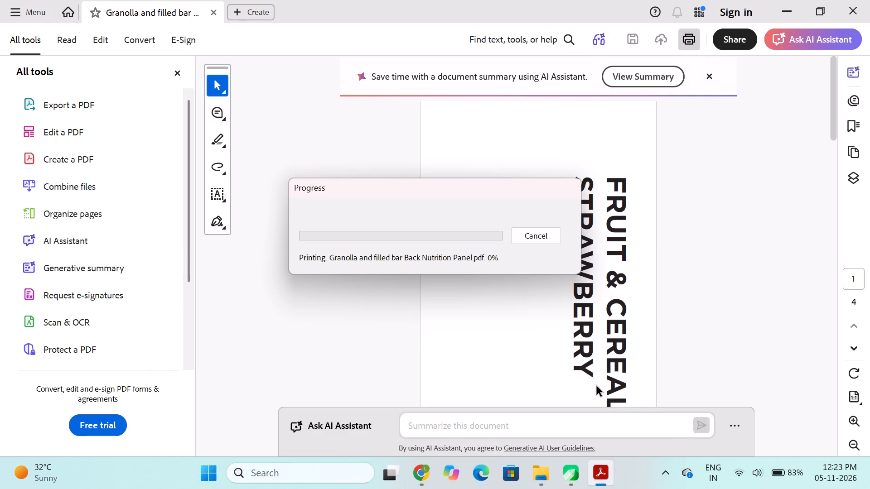
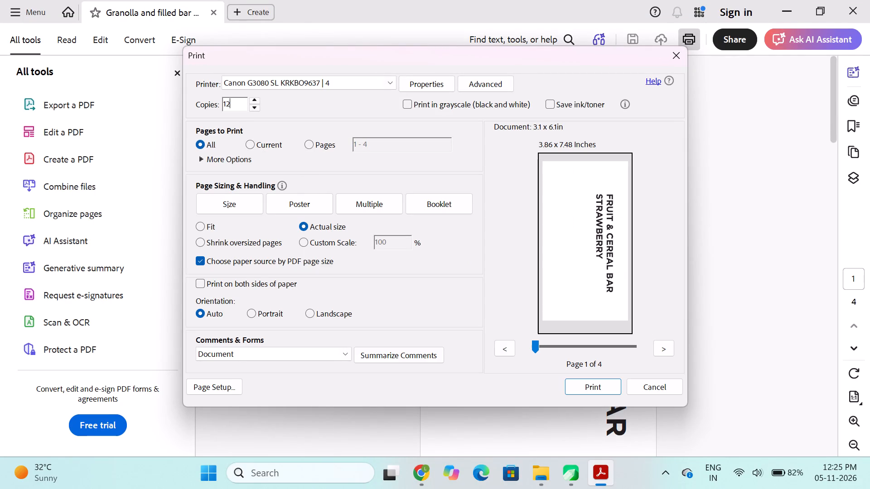
left_click(251, 147)
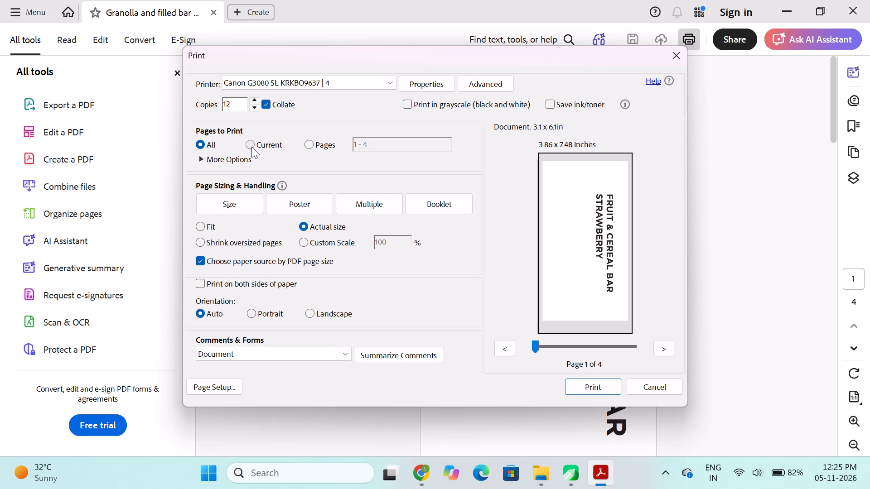
left_click(594, 386)
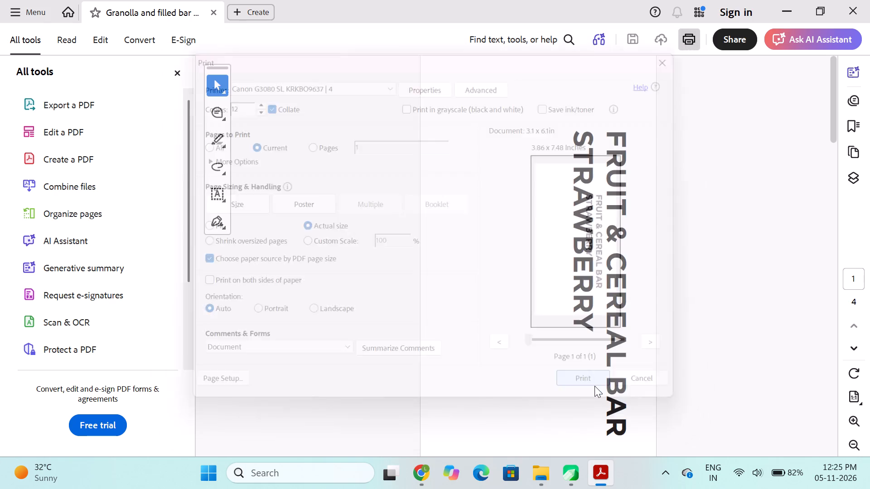
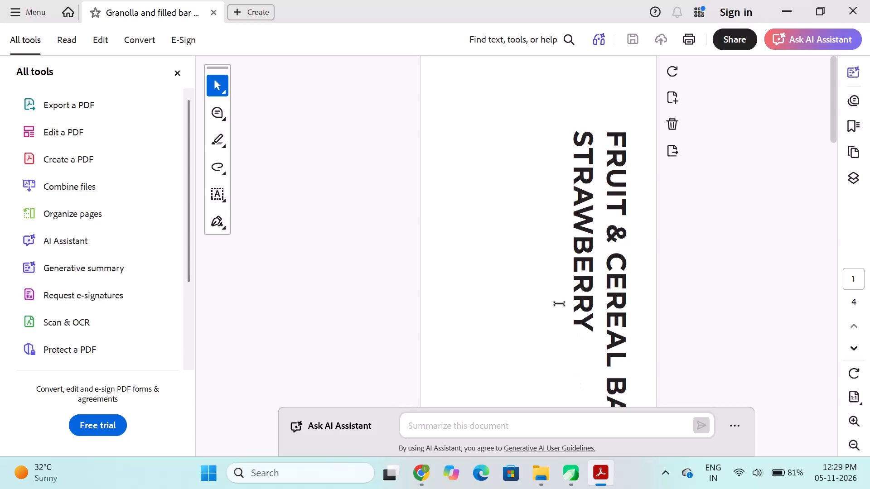
Print 12 copies of only the current page, the strawberry bar's Nutrition Facts panel on page 2, at actual size.
scroll(560, 304, "down", 4)
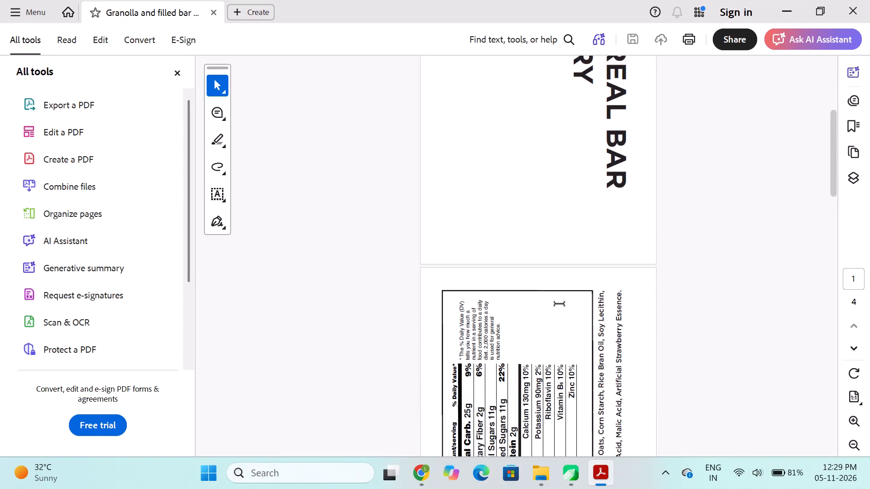
scroll(560, 304, "left", 2)
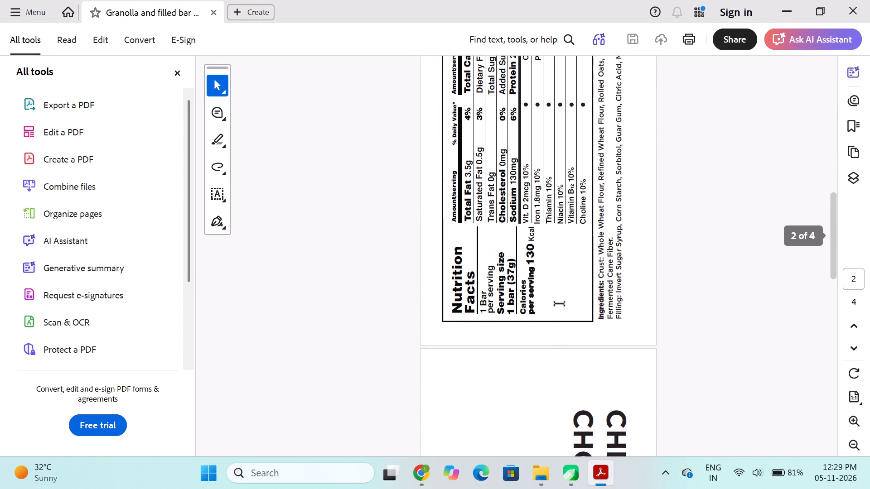
scroll(560, 304, "up", 3)
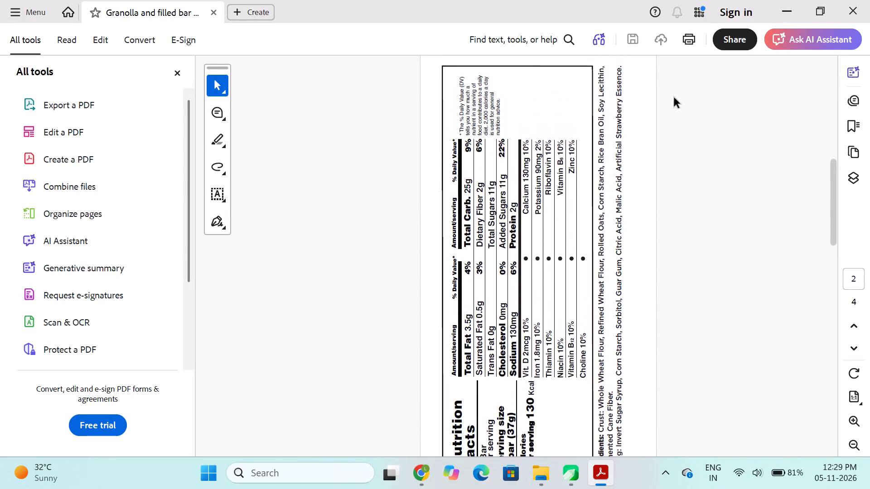
left_click(695, 38)
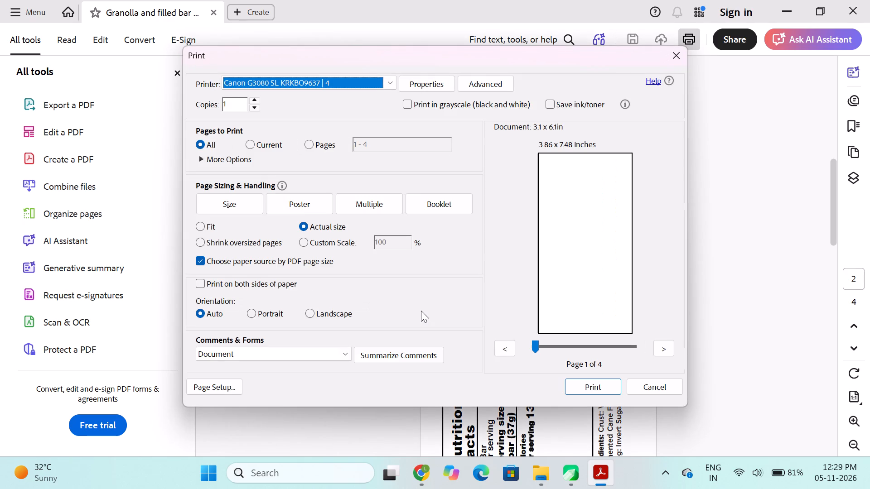
left_click(251, 144)
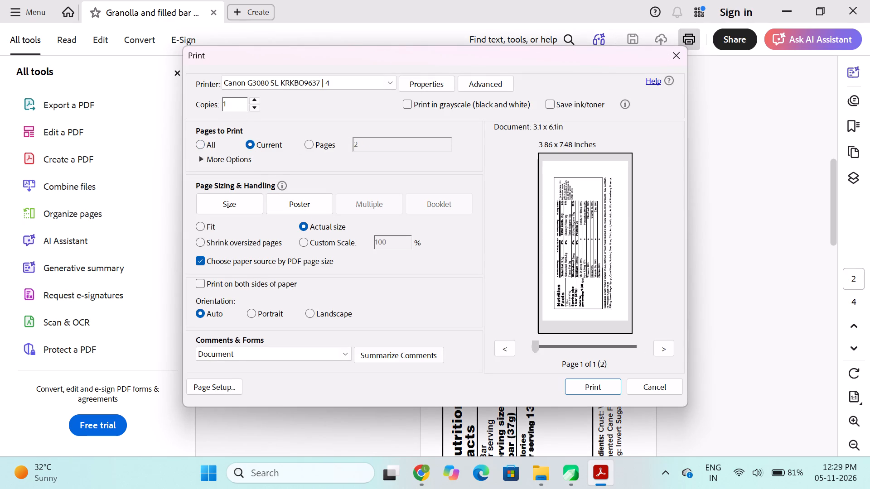
left_click(234, 107)
key("2")
left_click(590, 394)
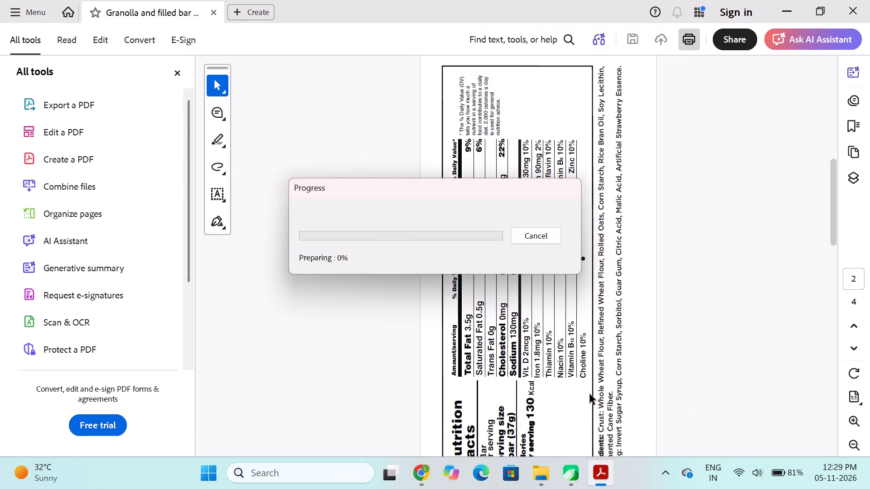
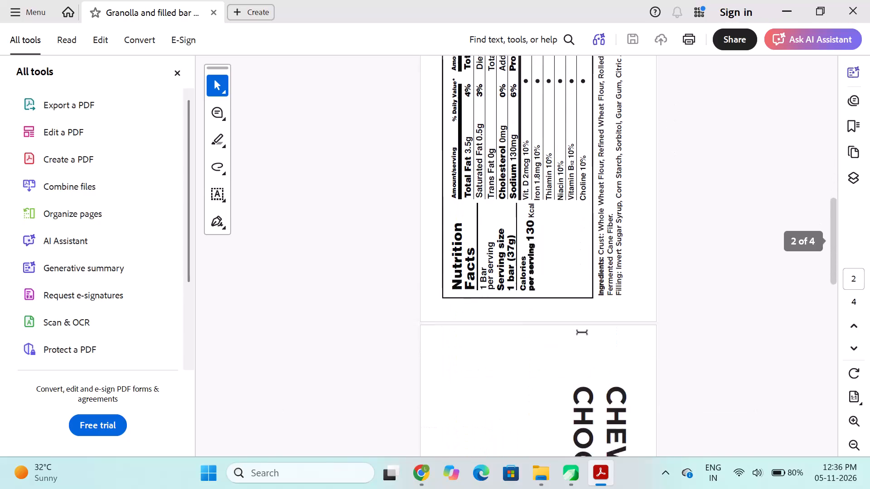
Print 12 copies of only page 3, the Chewy Granola Bar Chocolate Chip title page, at actual size.
scroll(582, 333, "down", 2)
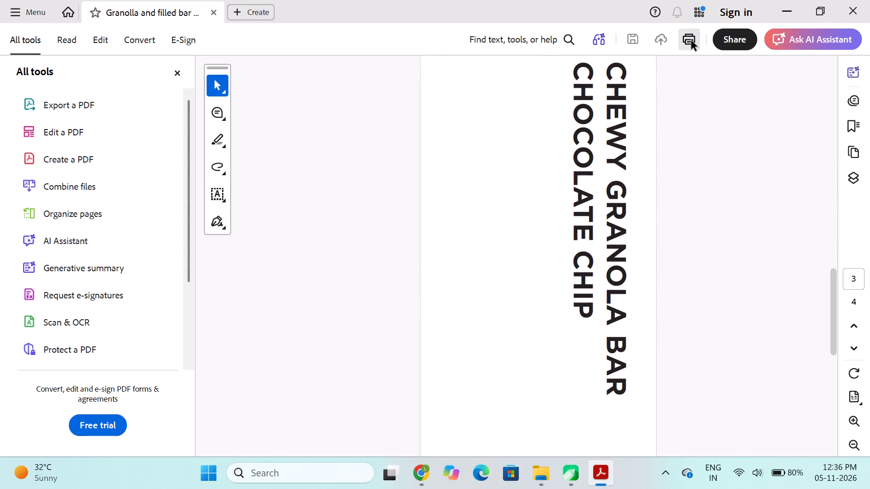
left_click(691, 41)
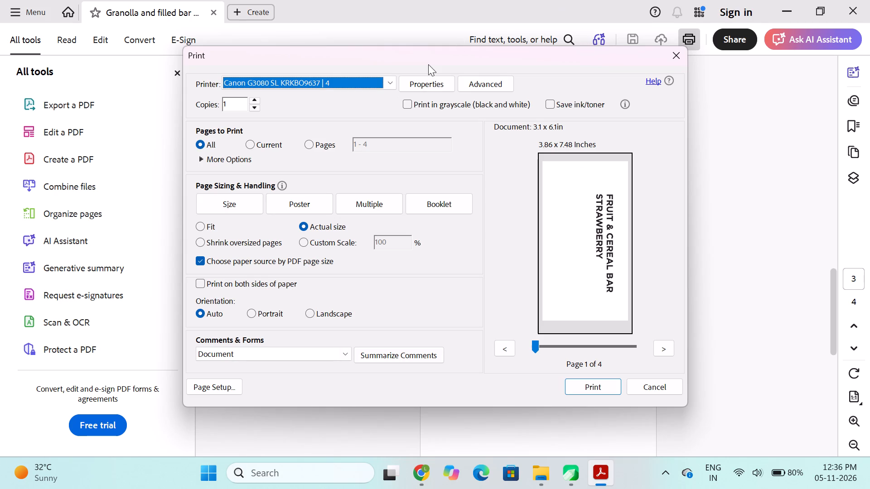
left_click(232, 102)
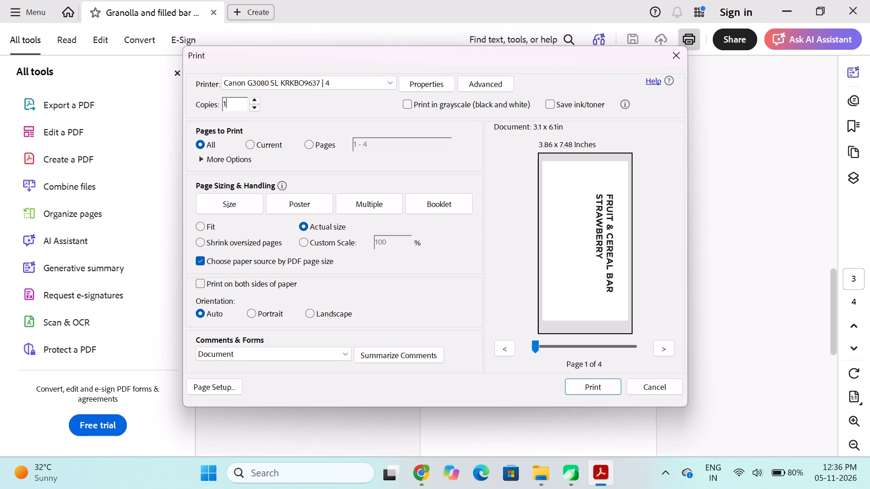
key("2")
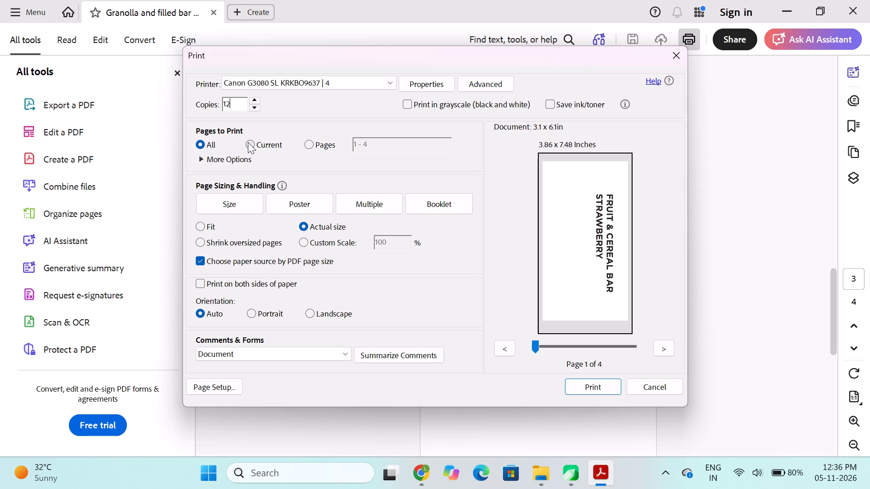
double_click(248, 142)
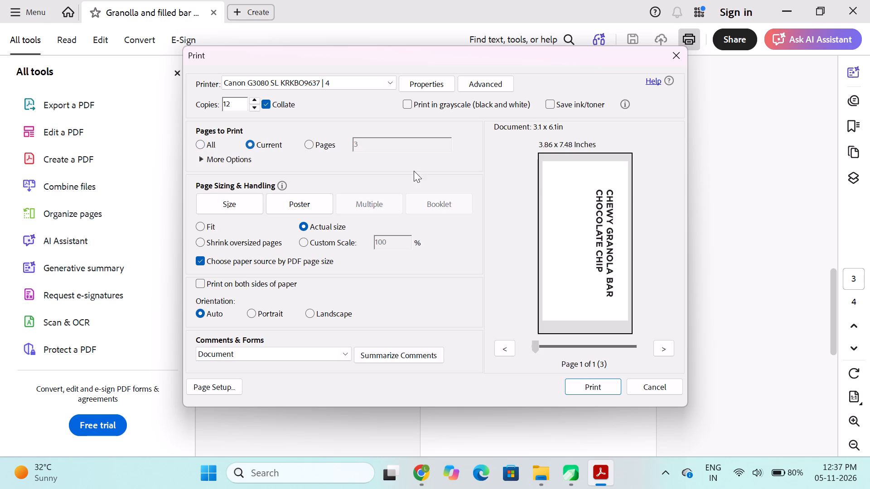
left_click(586, 390)
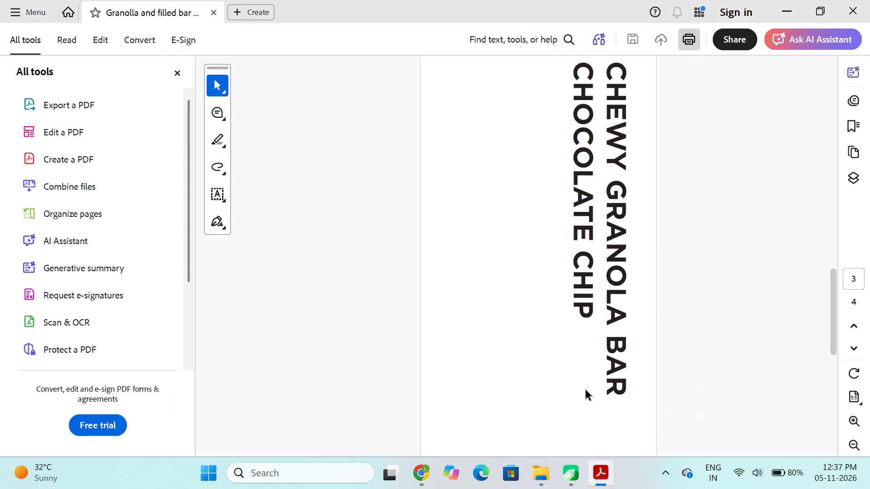
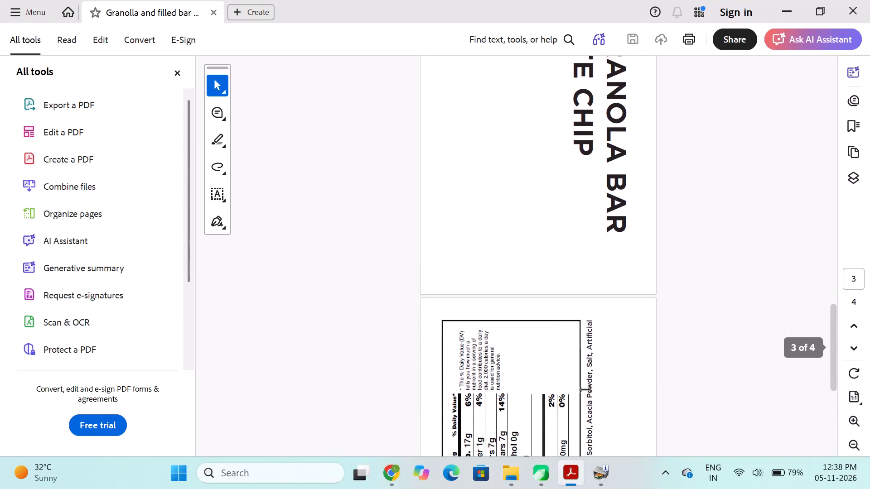
Print 12 copies of only page 4, the nutrition facts page for the Chewy Granola Bar Chocolate Chip.
scroll(586, 390, "down", 5)
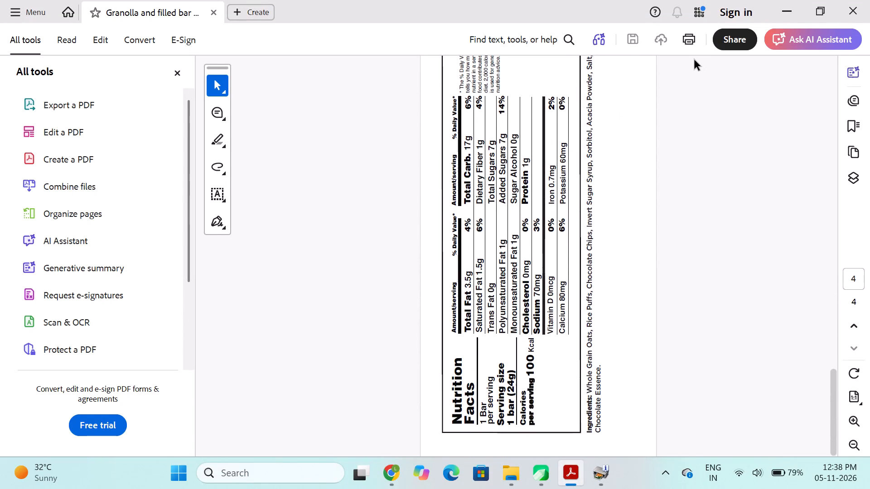
left_click(691, 43)
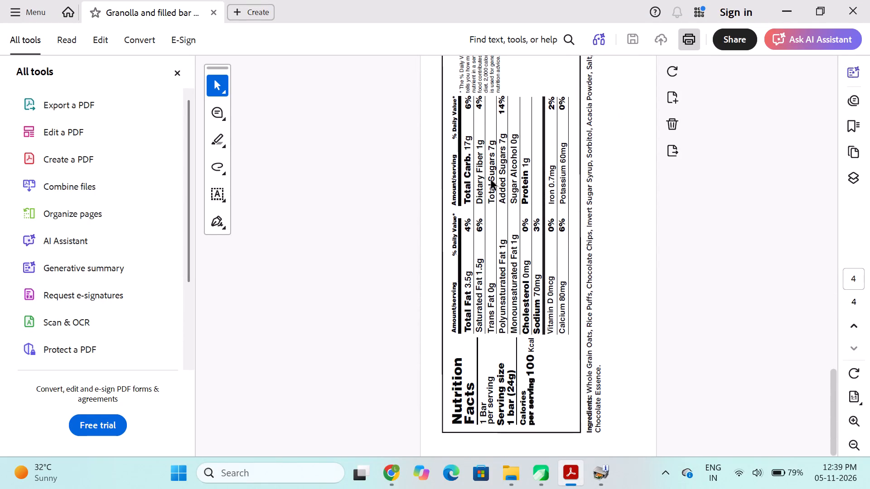
left_click_drag(491, 180, 251, 154)
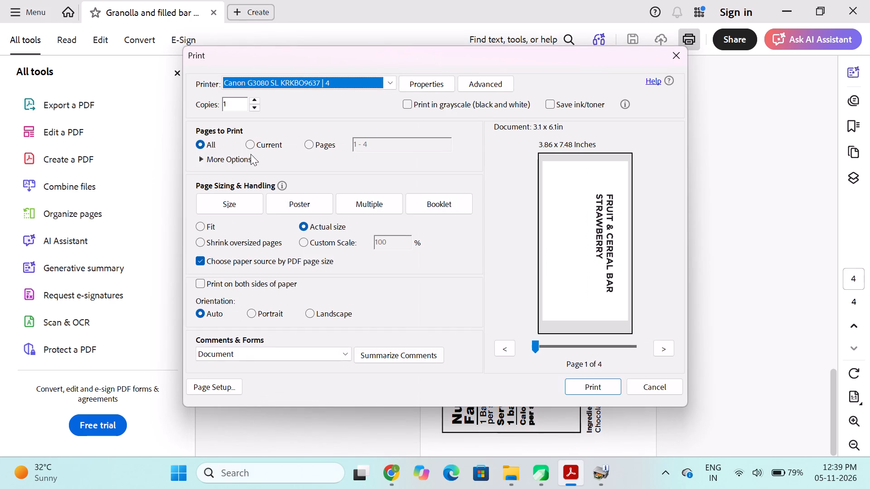
left_click(232, 104)
key("2")
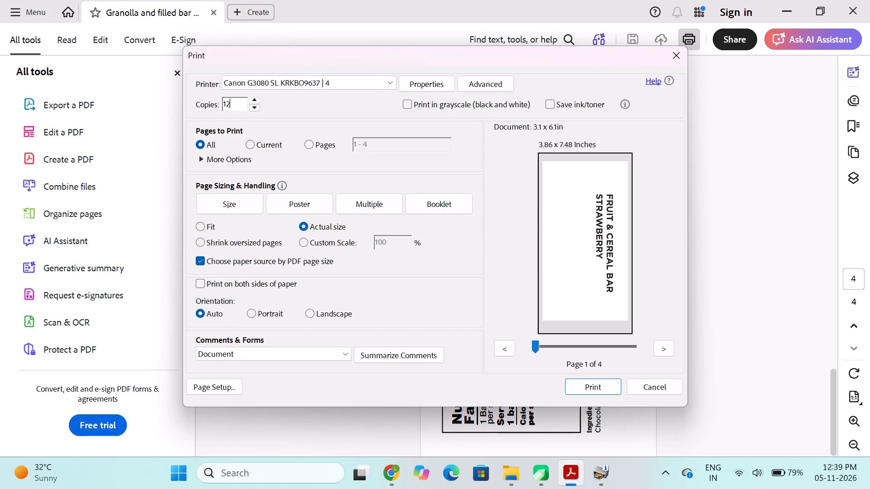
left_click(252, 147)
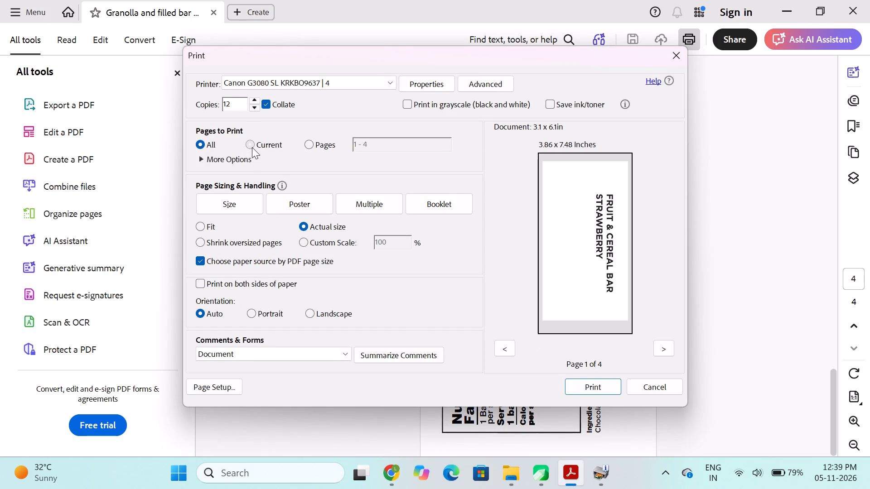
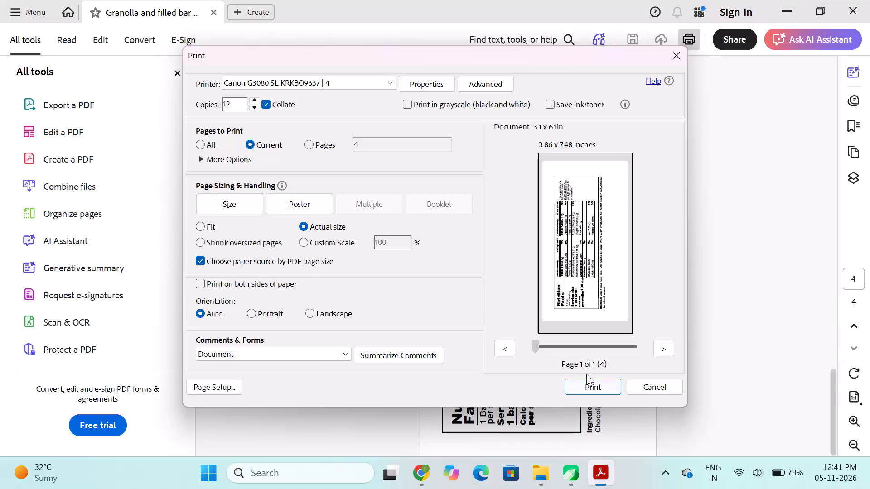
Send the current page, page 4, to the Canon G3080 printer as 12 copies at actual size.
left_click(590, 384)
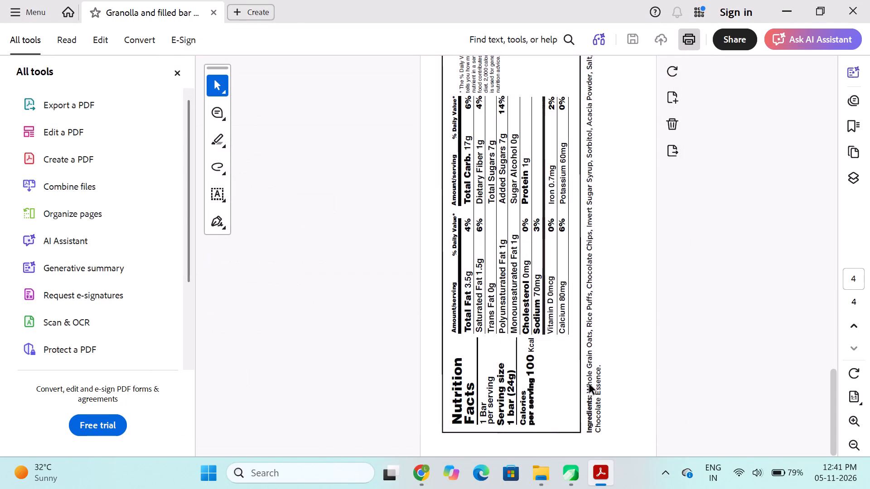
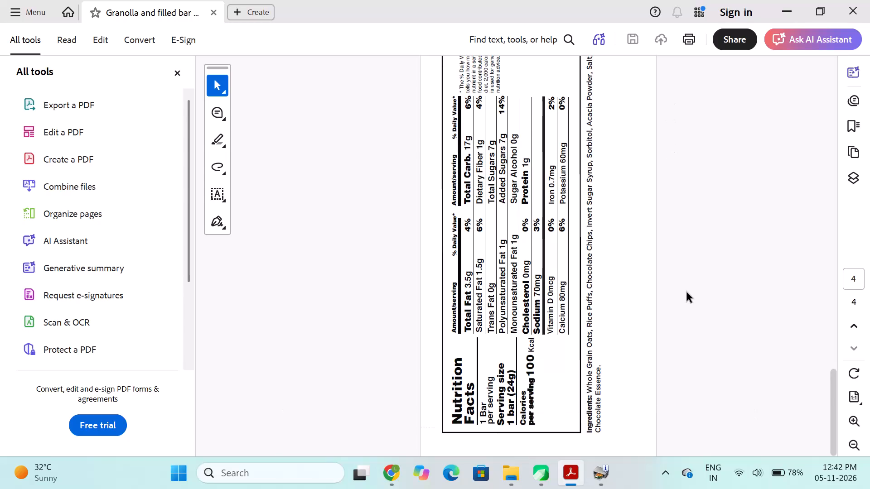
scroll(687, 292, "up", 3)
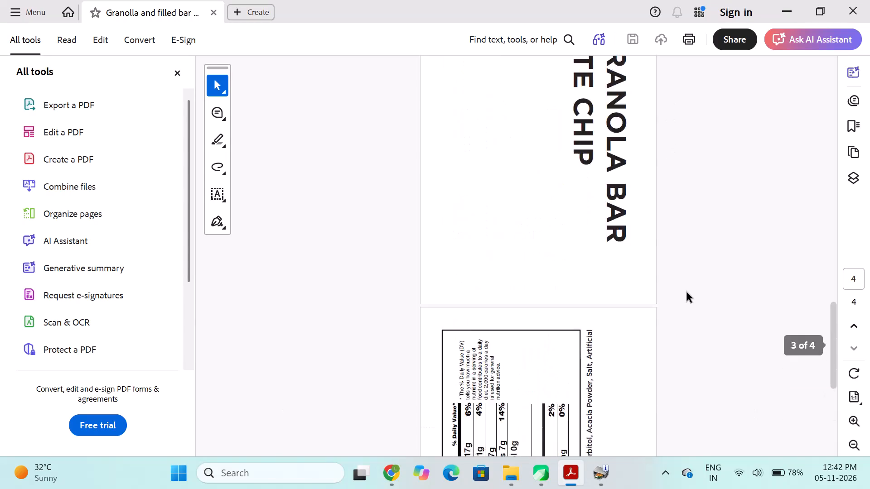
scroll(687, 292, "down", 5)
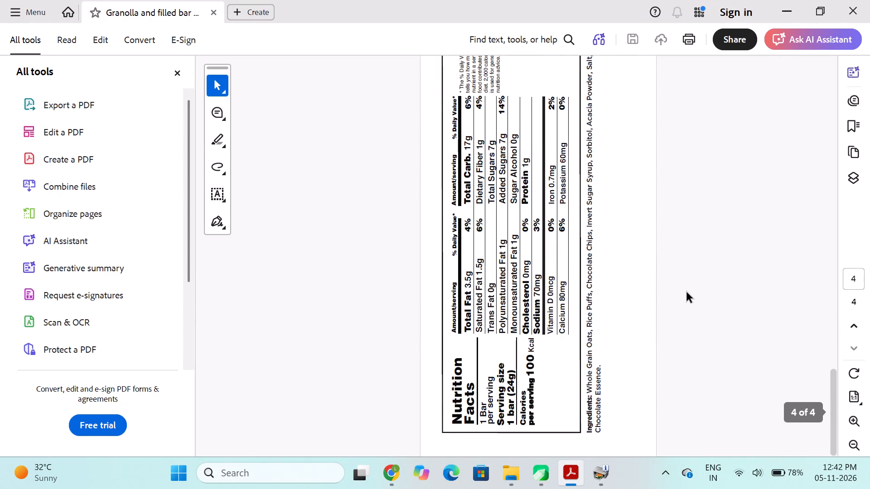
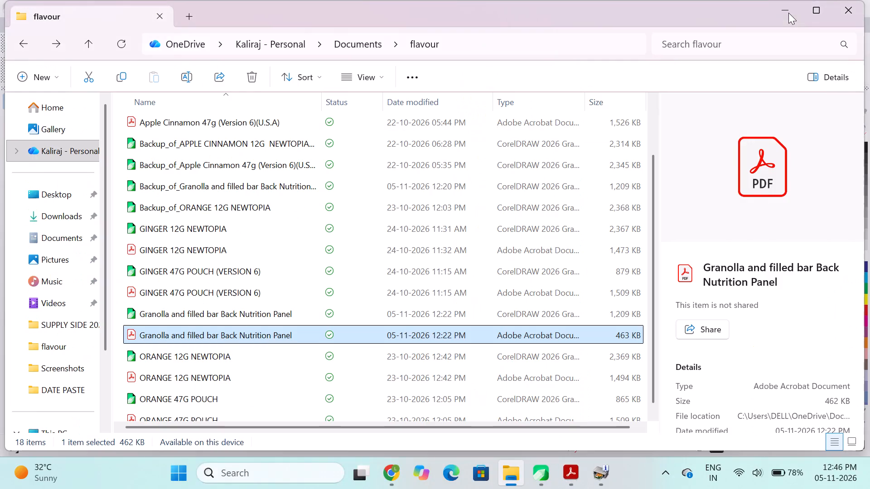
Minimize the flavour folder window to reveal the nutrition panel drawing in CorelDRAW.
left_click(788, 13)
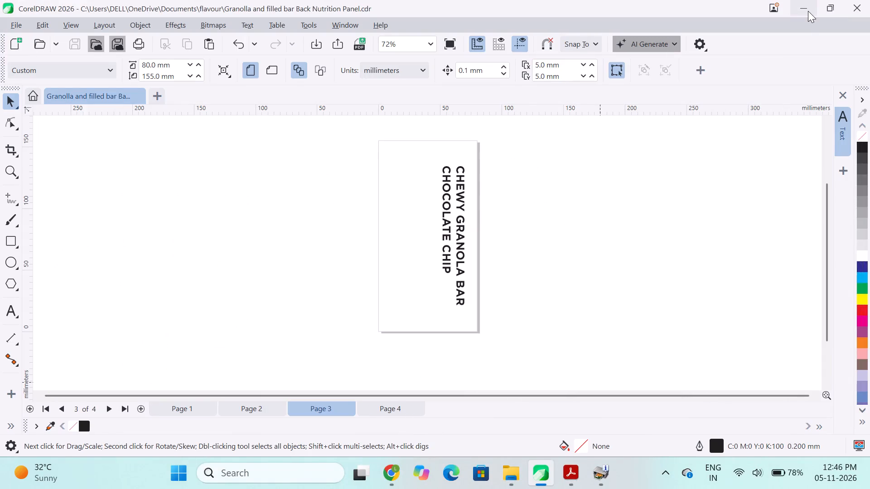
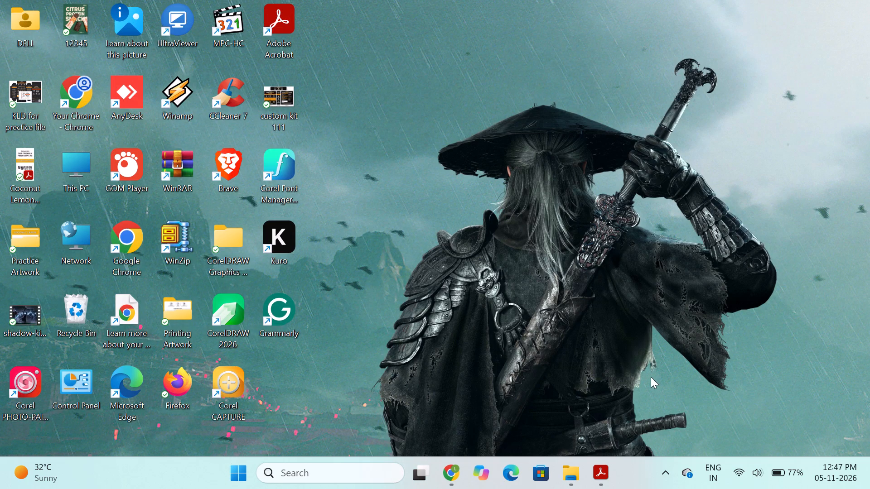
Bring up the open granola and filled bar PDF in Adobe Acrobat and close the application.
left_click(597, 460)
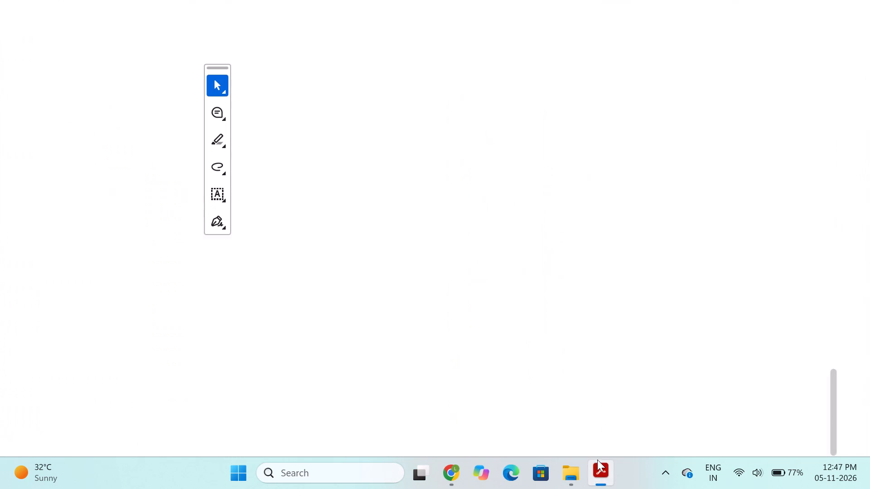
left_click(863, 12)
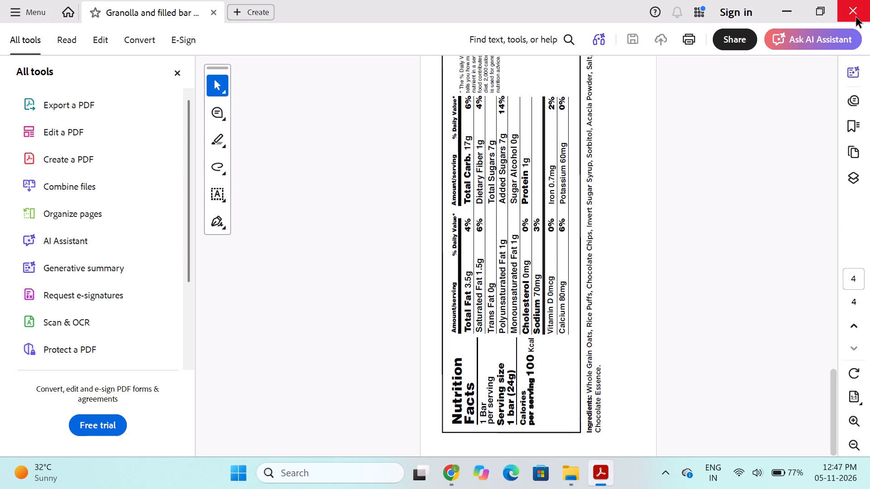
left_click(856, 18)
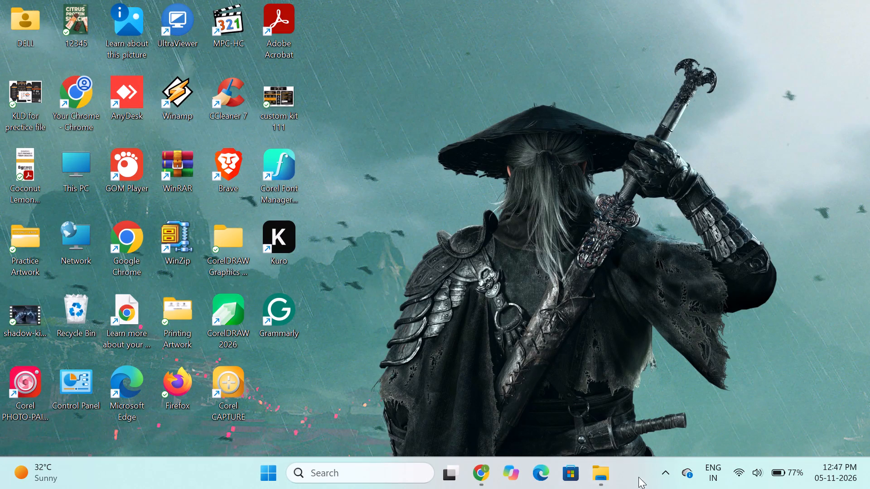
Bring up the File Explorer window showing the flavour folder and close it.
left_click(599, 479)
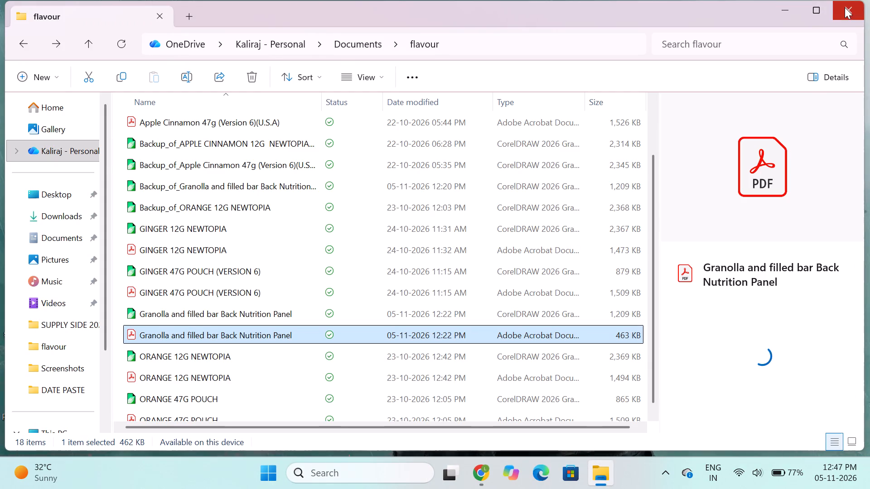
left_click(845, 7)
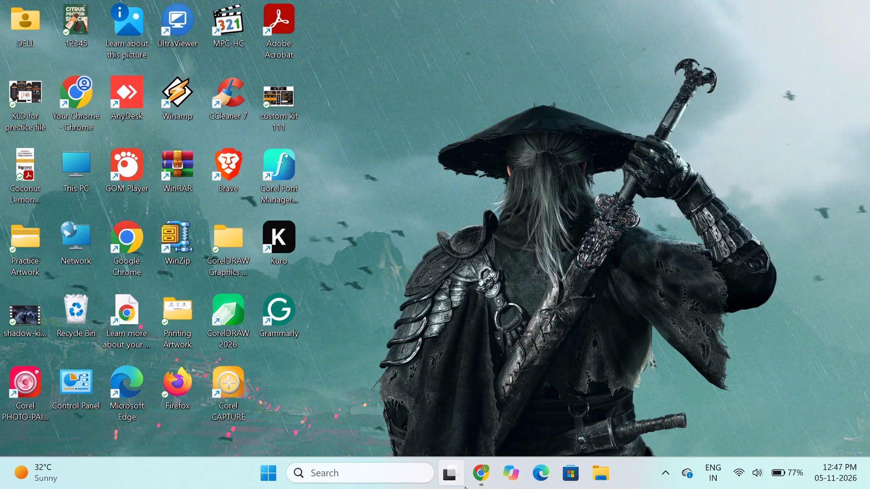
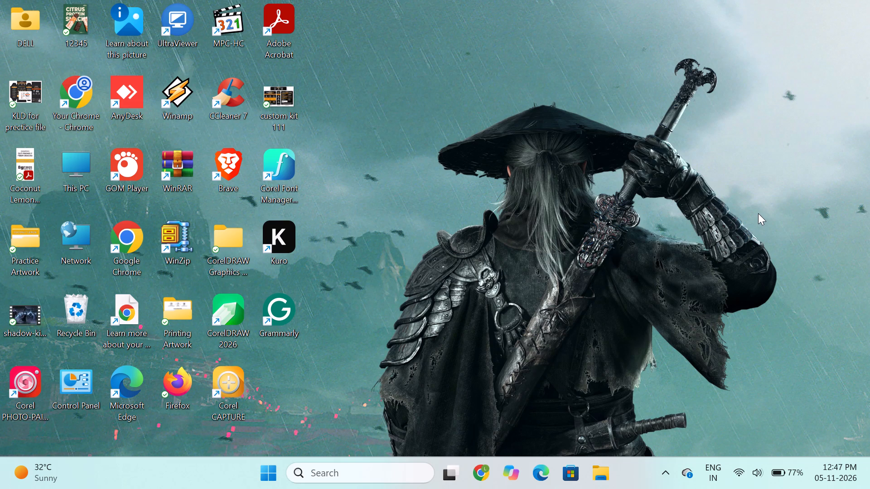
Reveal the hidden background apps in the system tray.
left_click(648, 203)
left_click(663, 462)
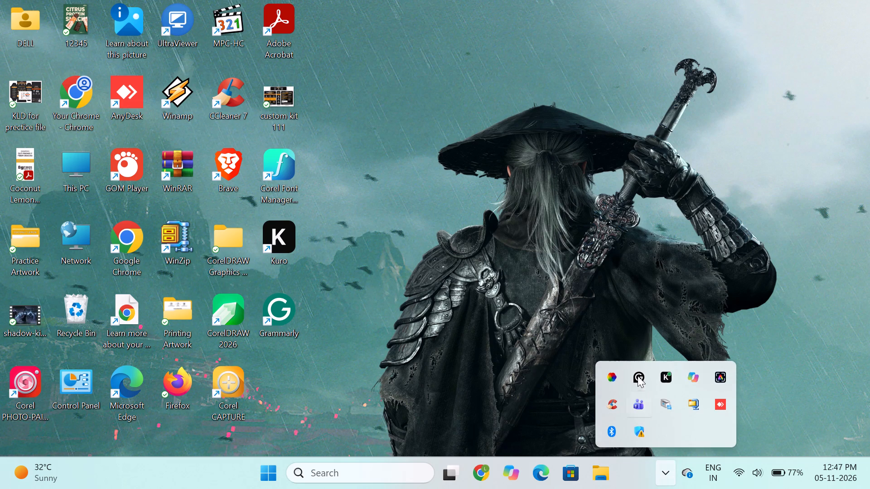